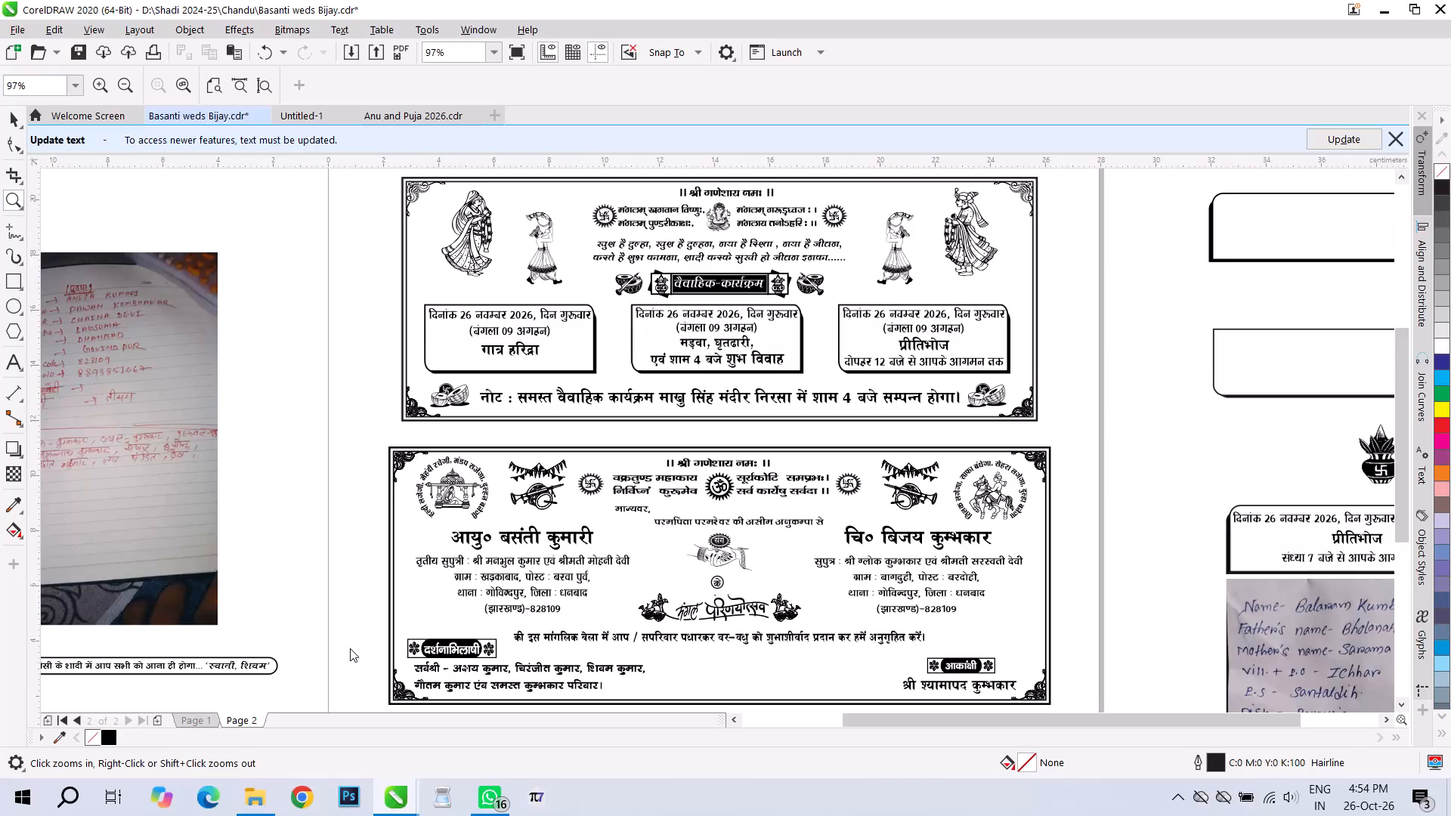
Delete the two photos of handwritten notes lying on either side of the invitation page on Page 2.
scroll(574, 485, "down", 2)
scroll(761, 481, "up", 2)
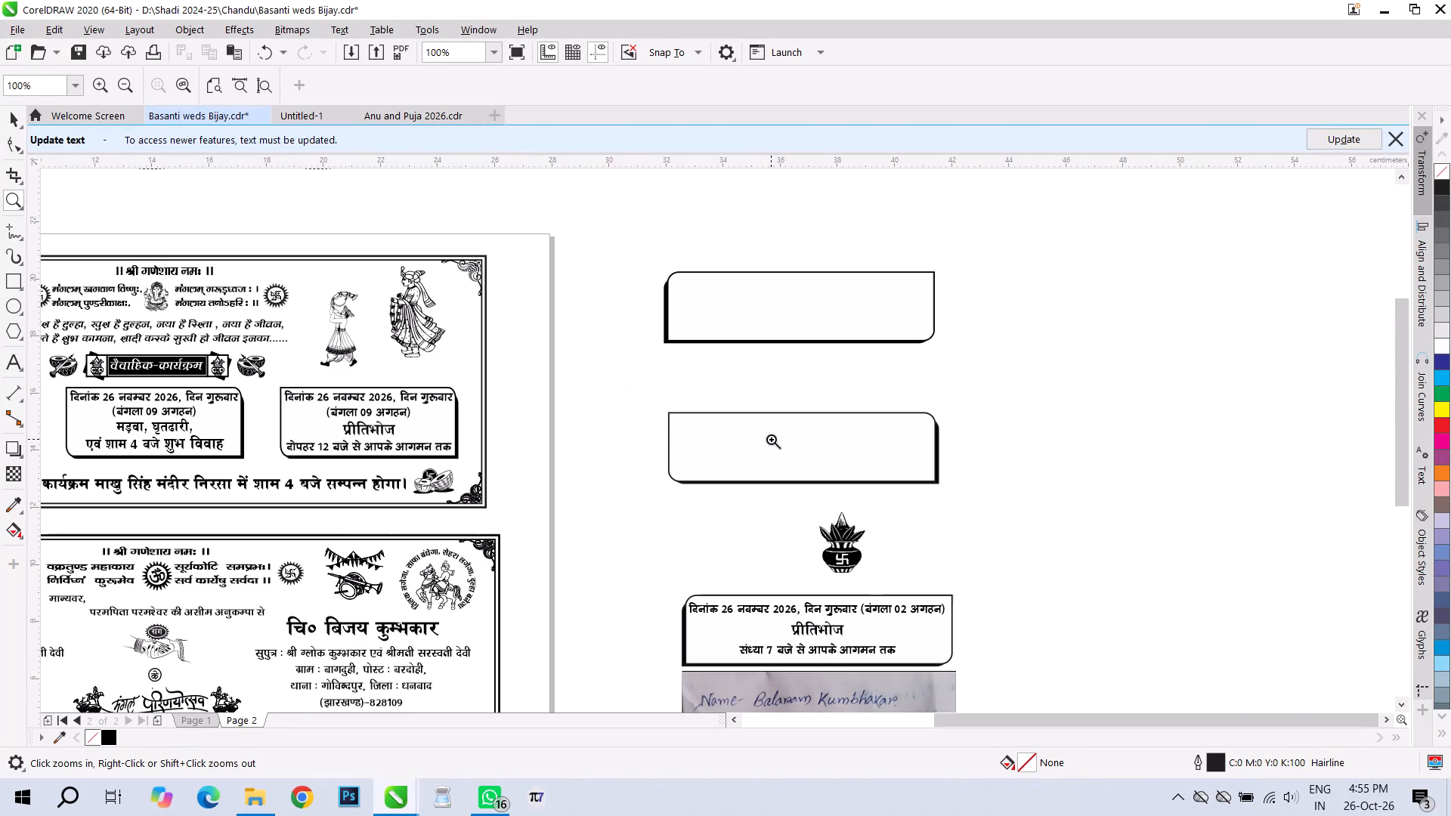
scroll(914, 454, "down", 1)
scroll(868, 559, "up", 1)
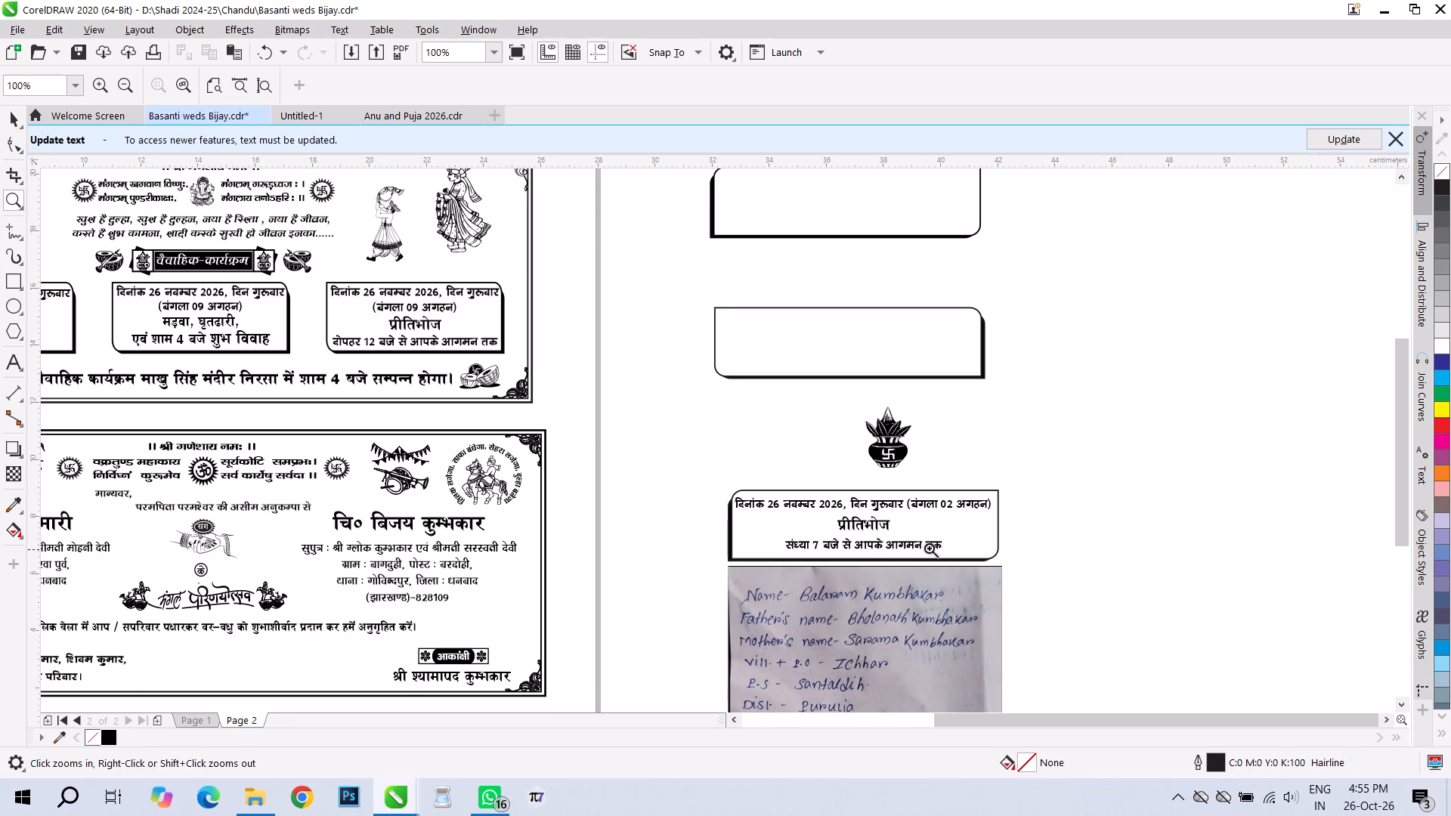
scroll(1038, 543, "down", 1)
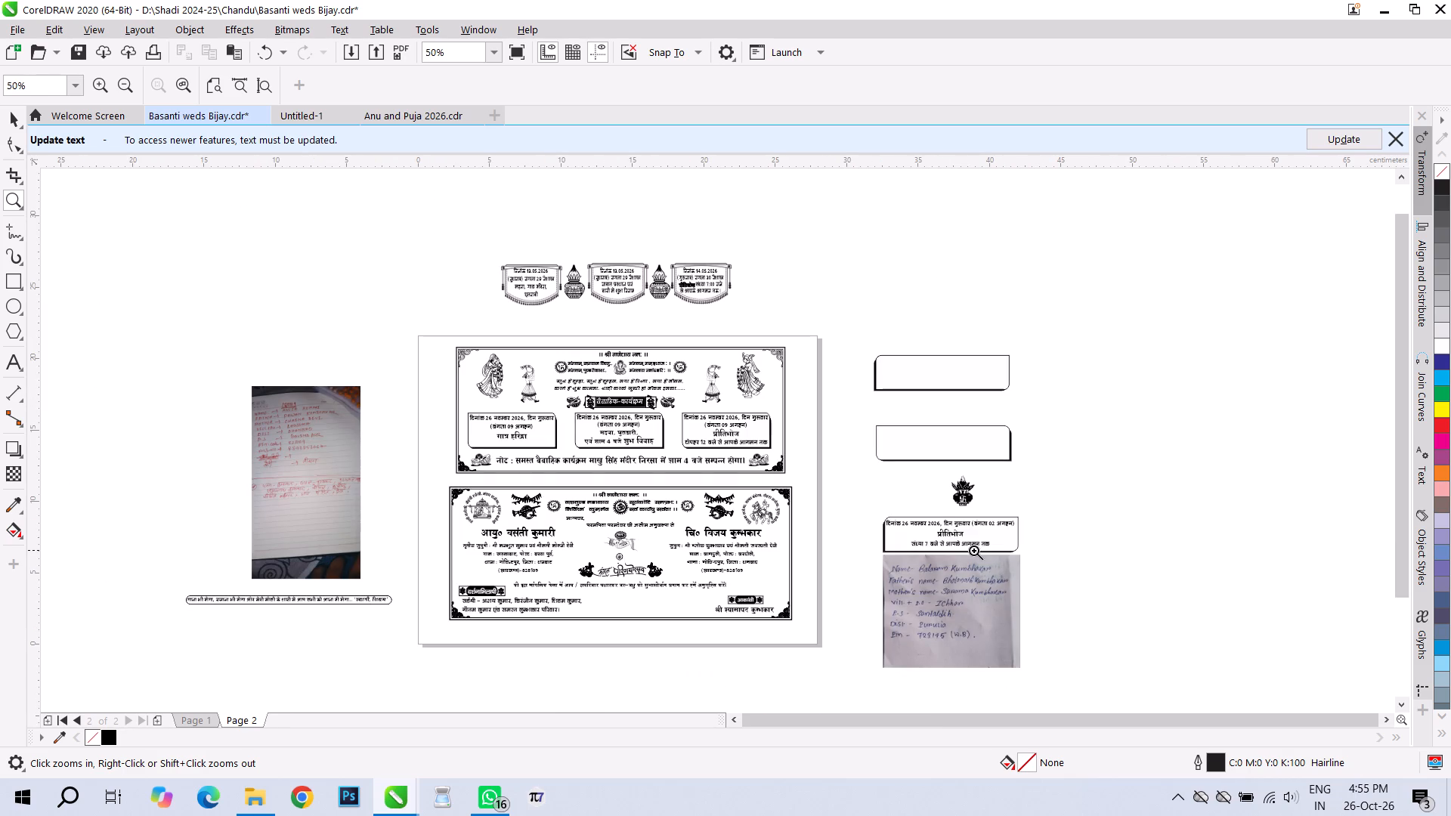
key("ctrl+space")
left_click(1106, 493)
left_click(333, 462)
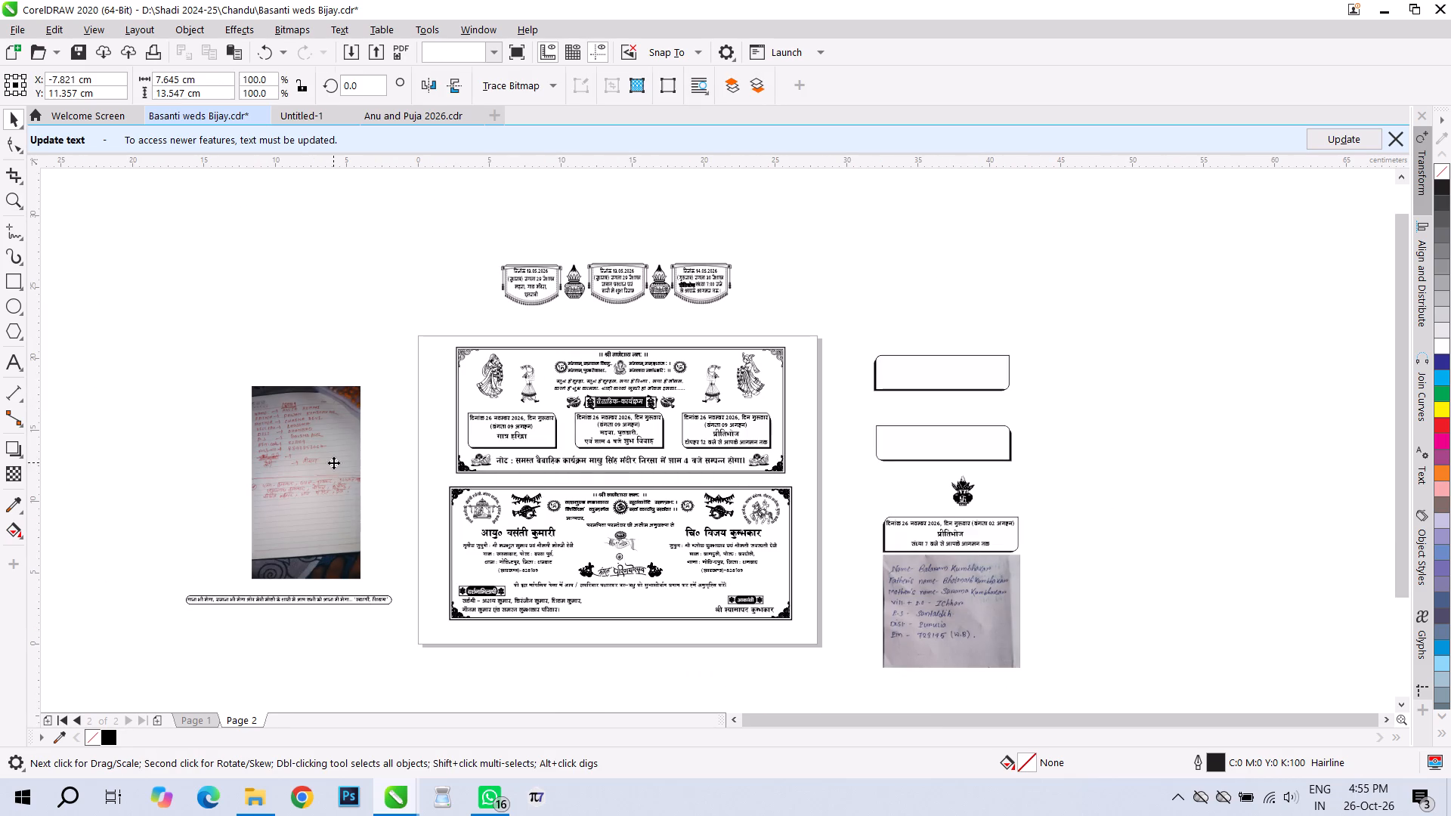
key("Delete")
left_click(901, 581)
key("Delete")
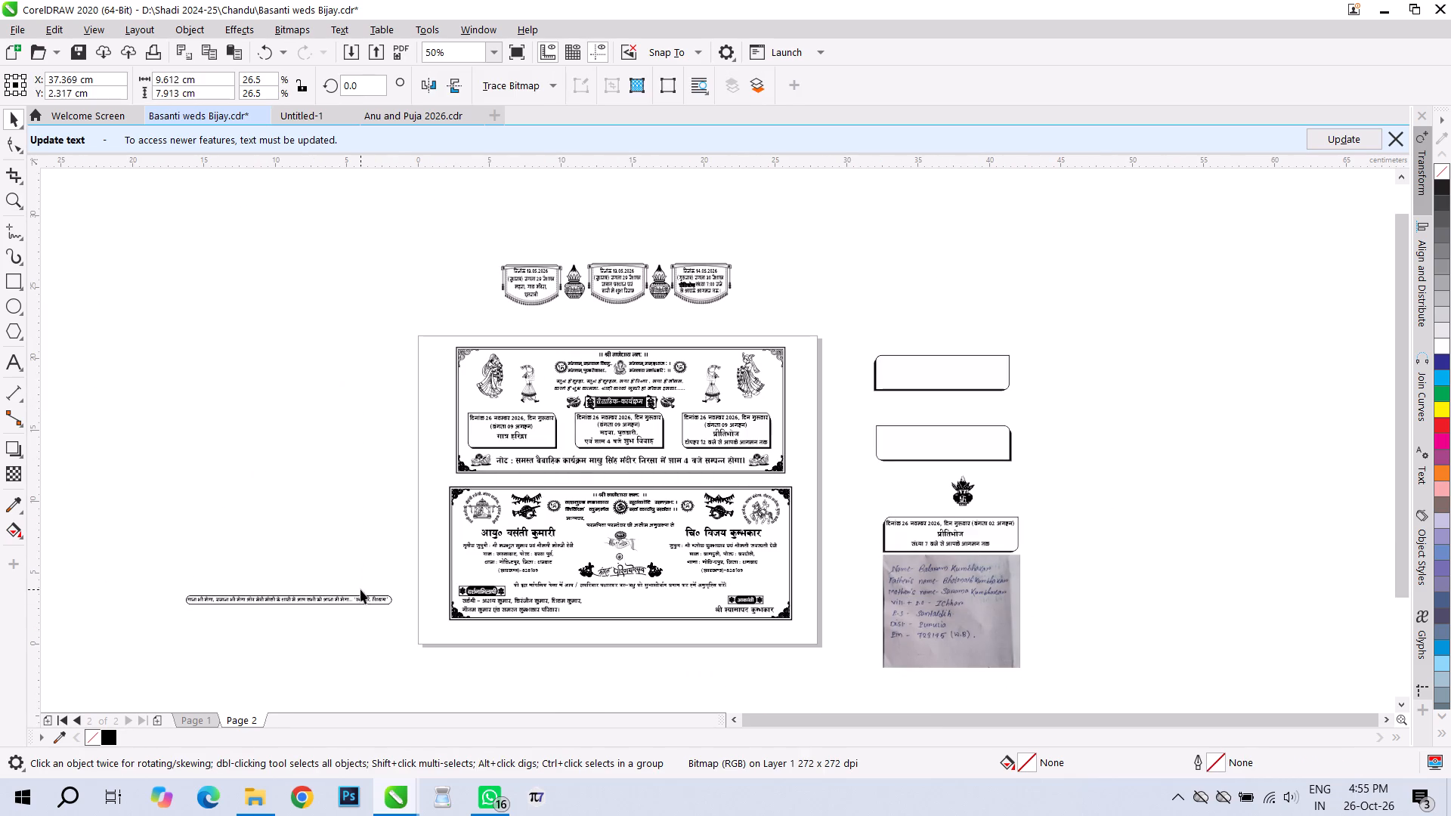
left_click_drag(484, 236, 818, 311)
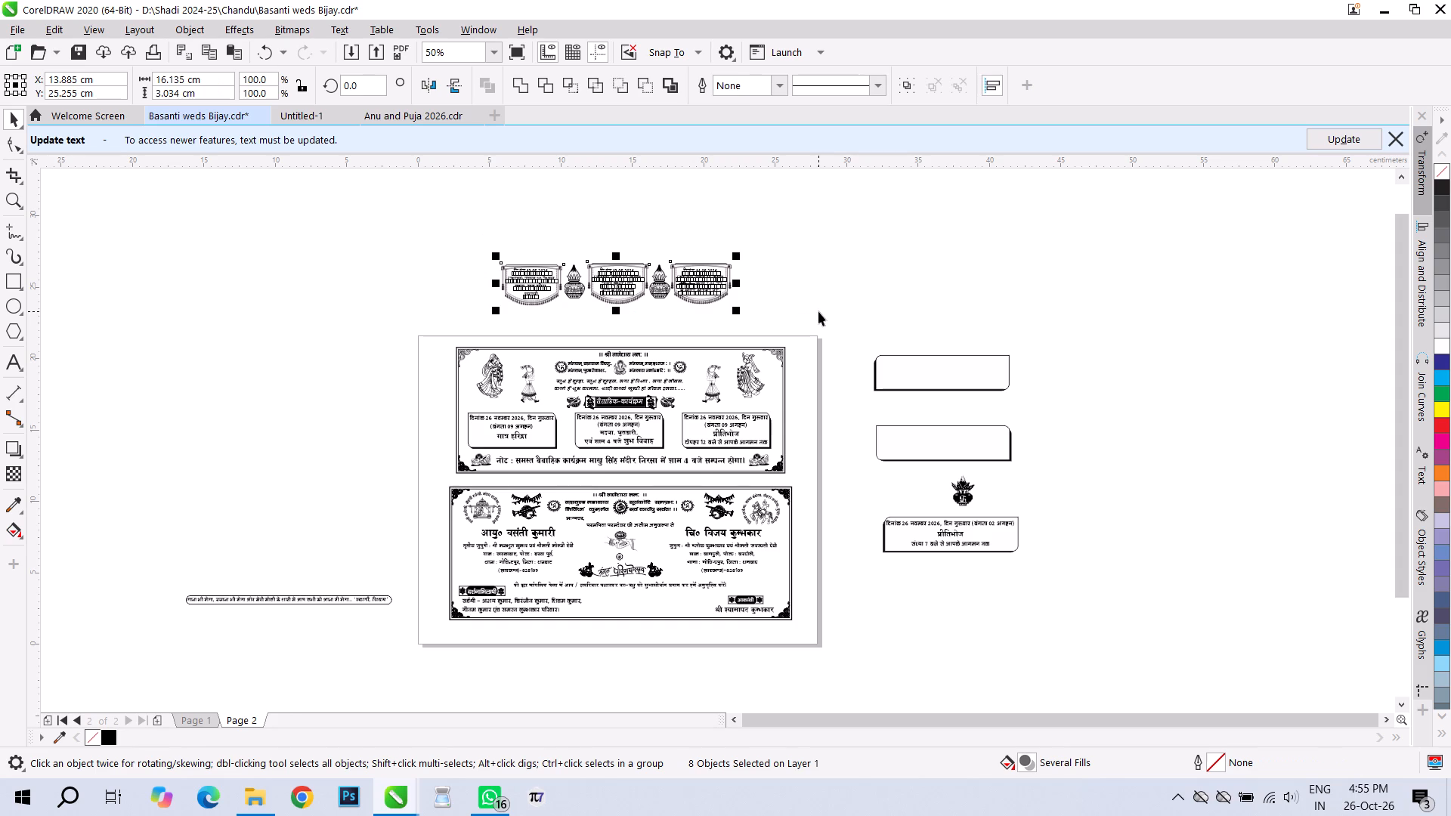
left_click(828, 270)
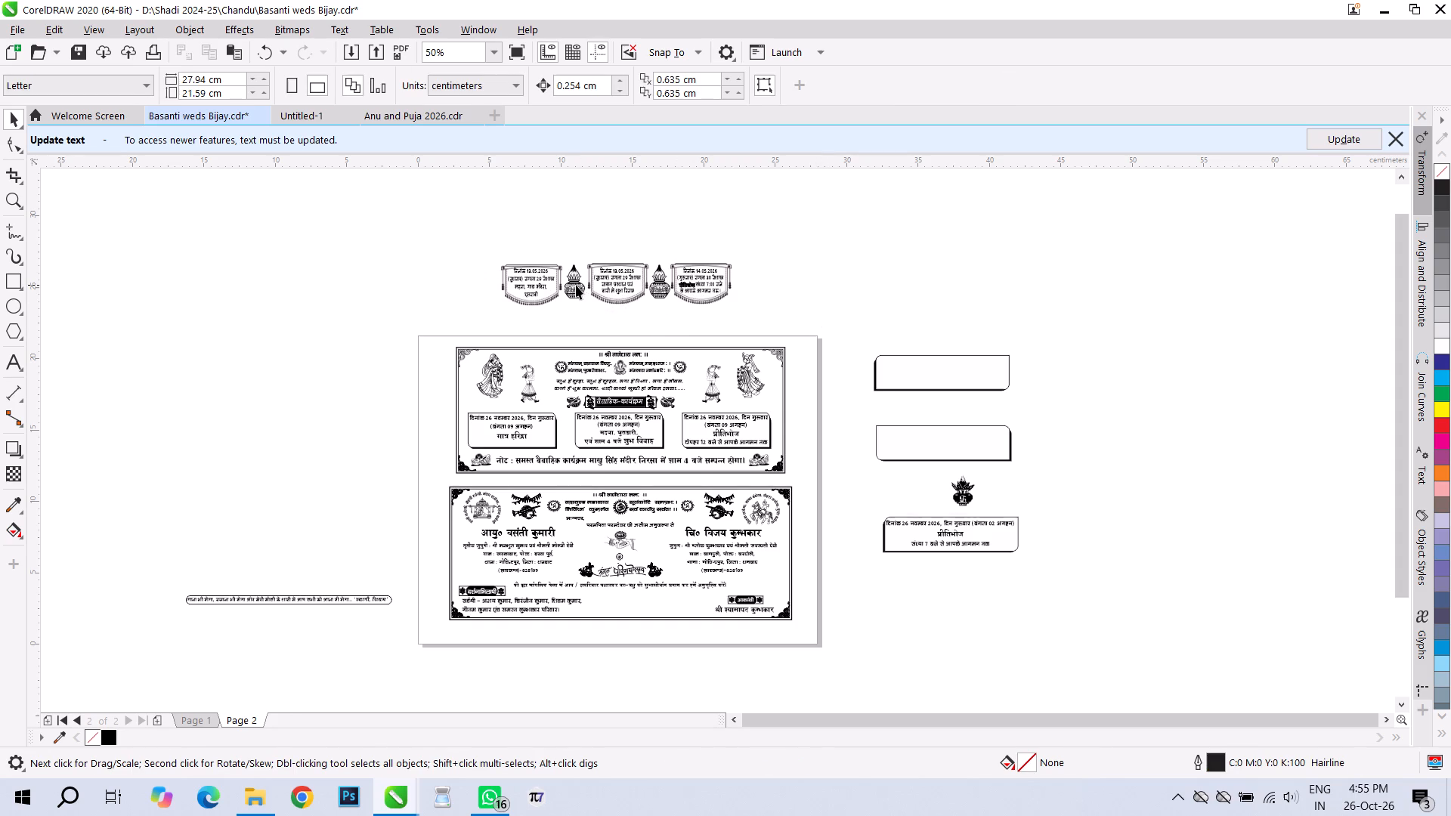
Save the cleaned-up wedding card document under its existing name.
key("ctrl+s")
Close the Untitled-1 document.
left_click(320, 117)
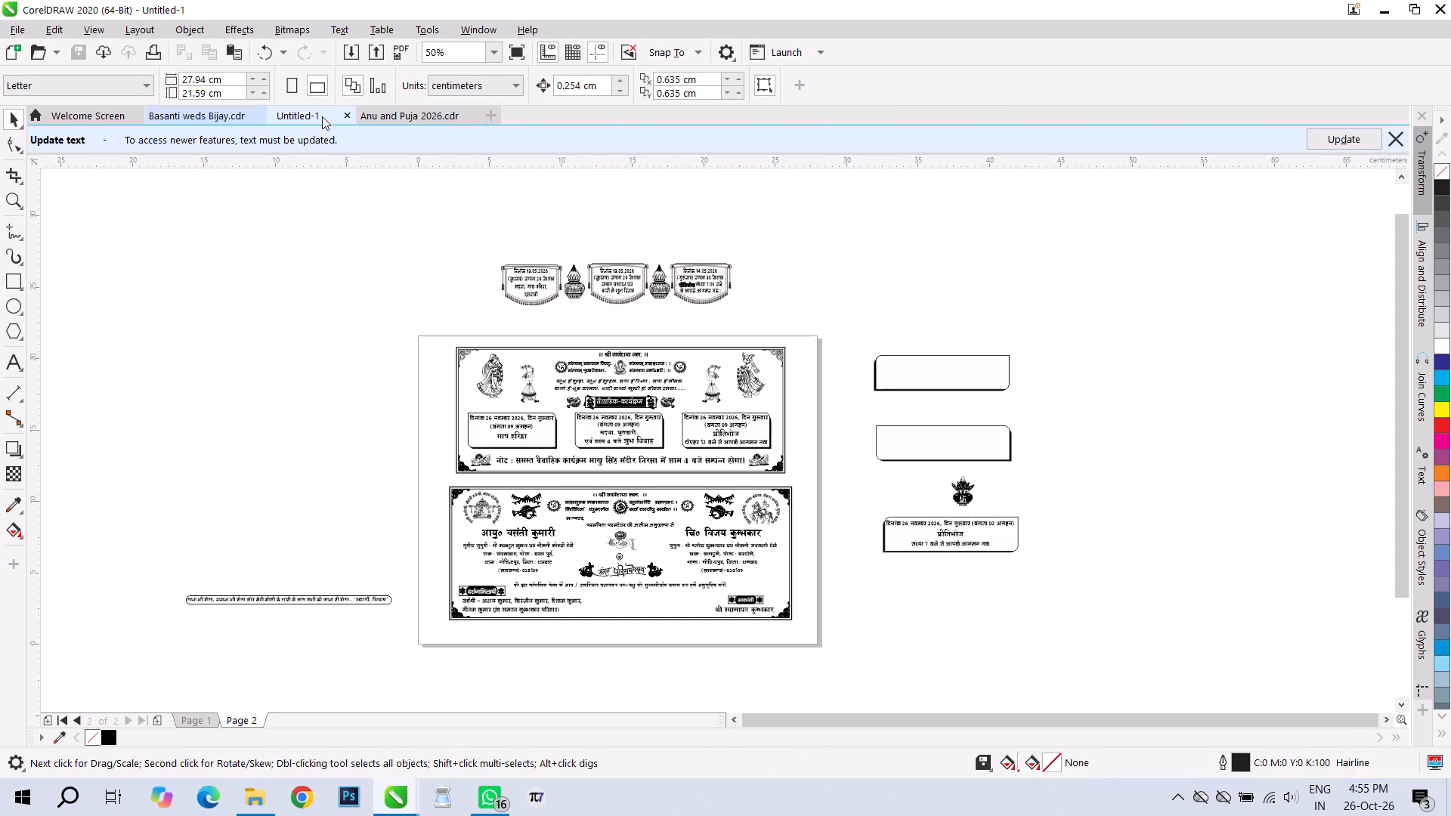
left_click(351, 117)
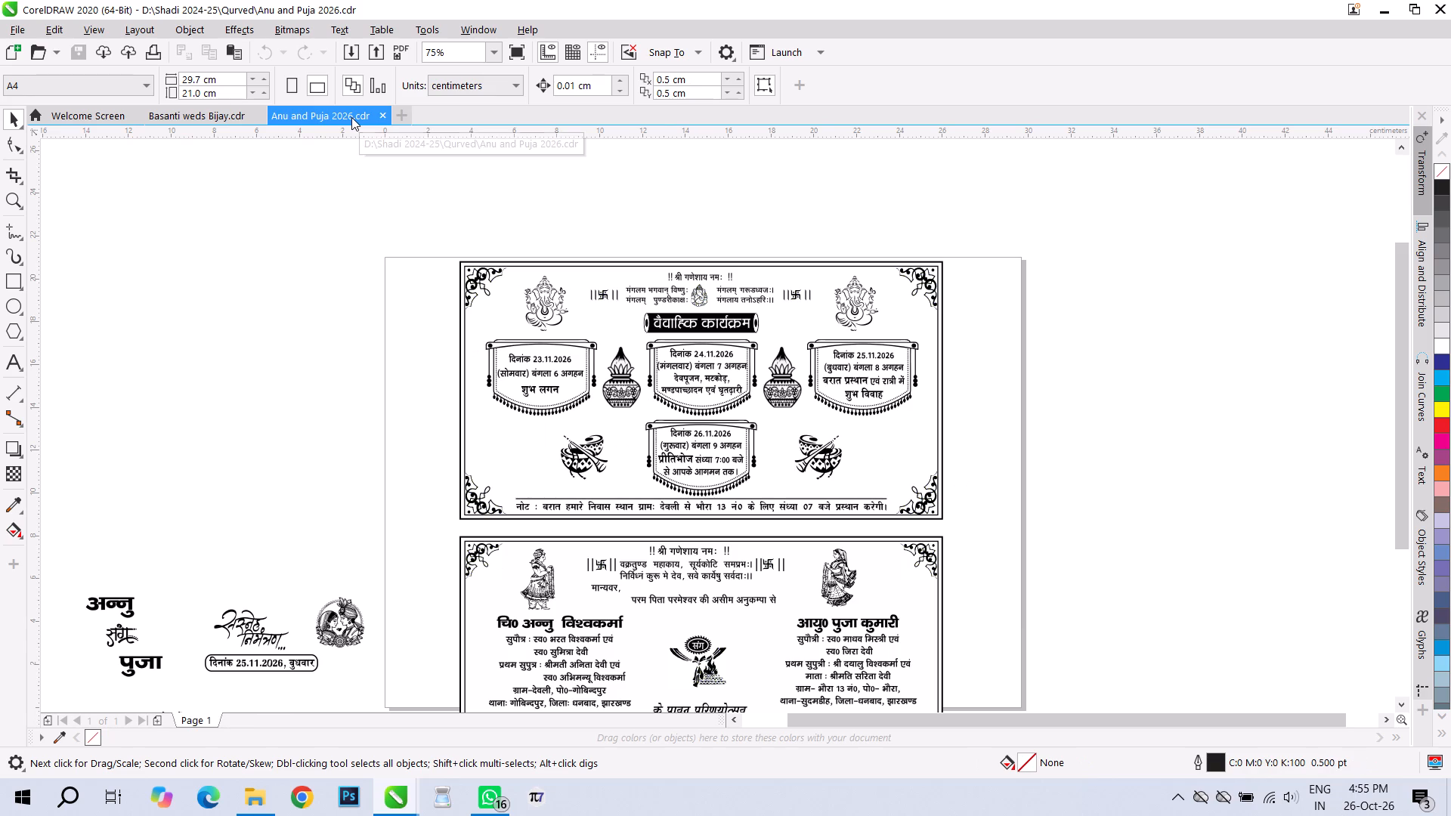
Open the recent document jhagru box card.cdr from the Welcome Screen.
left_click(108, 120)
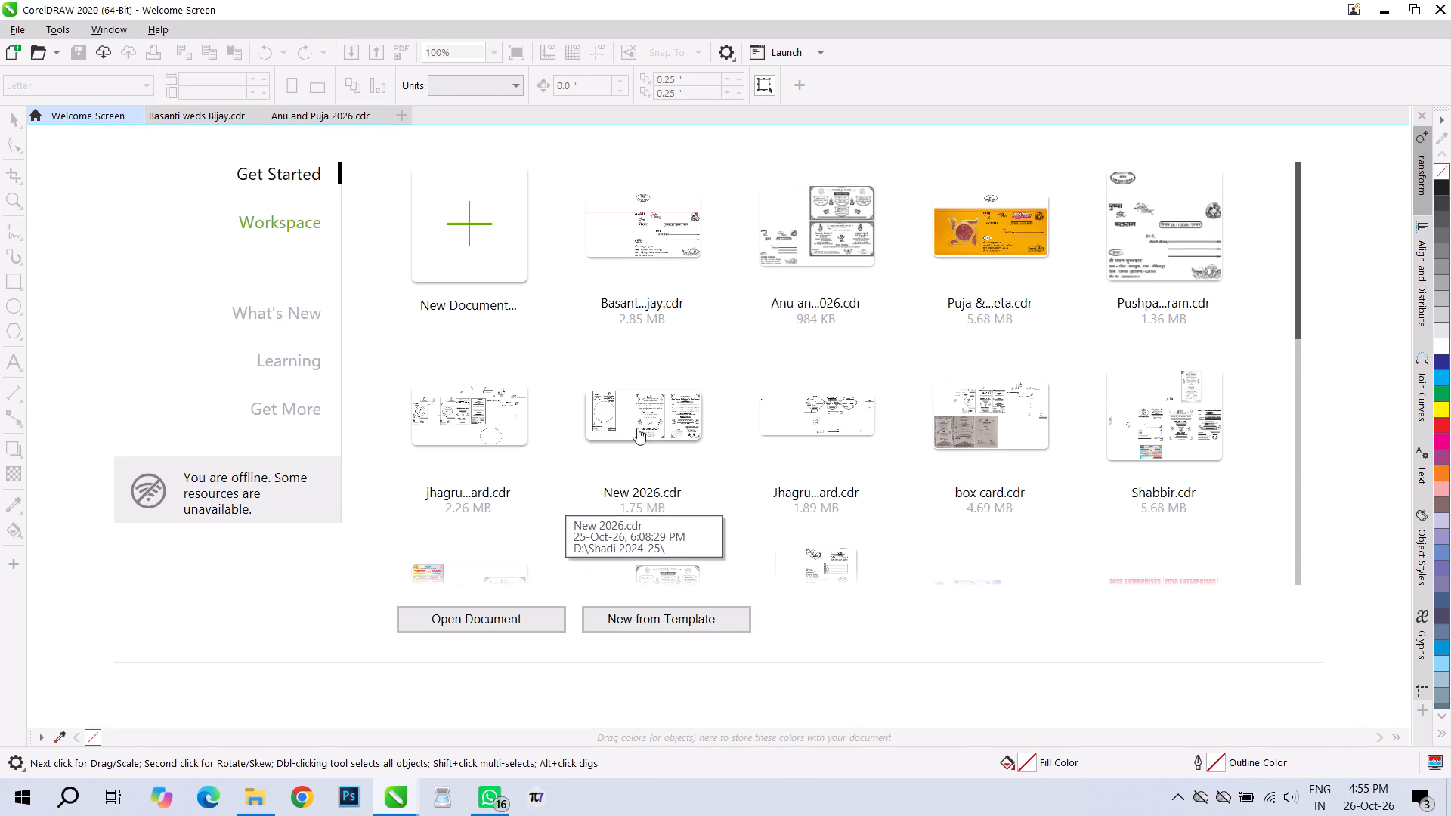
left_click(474, 417)
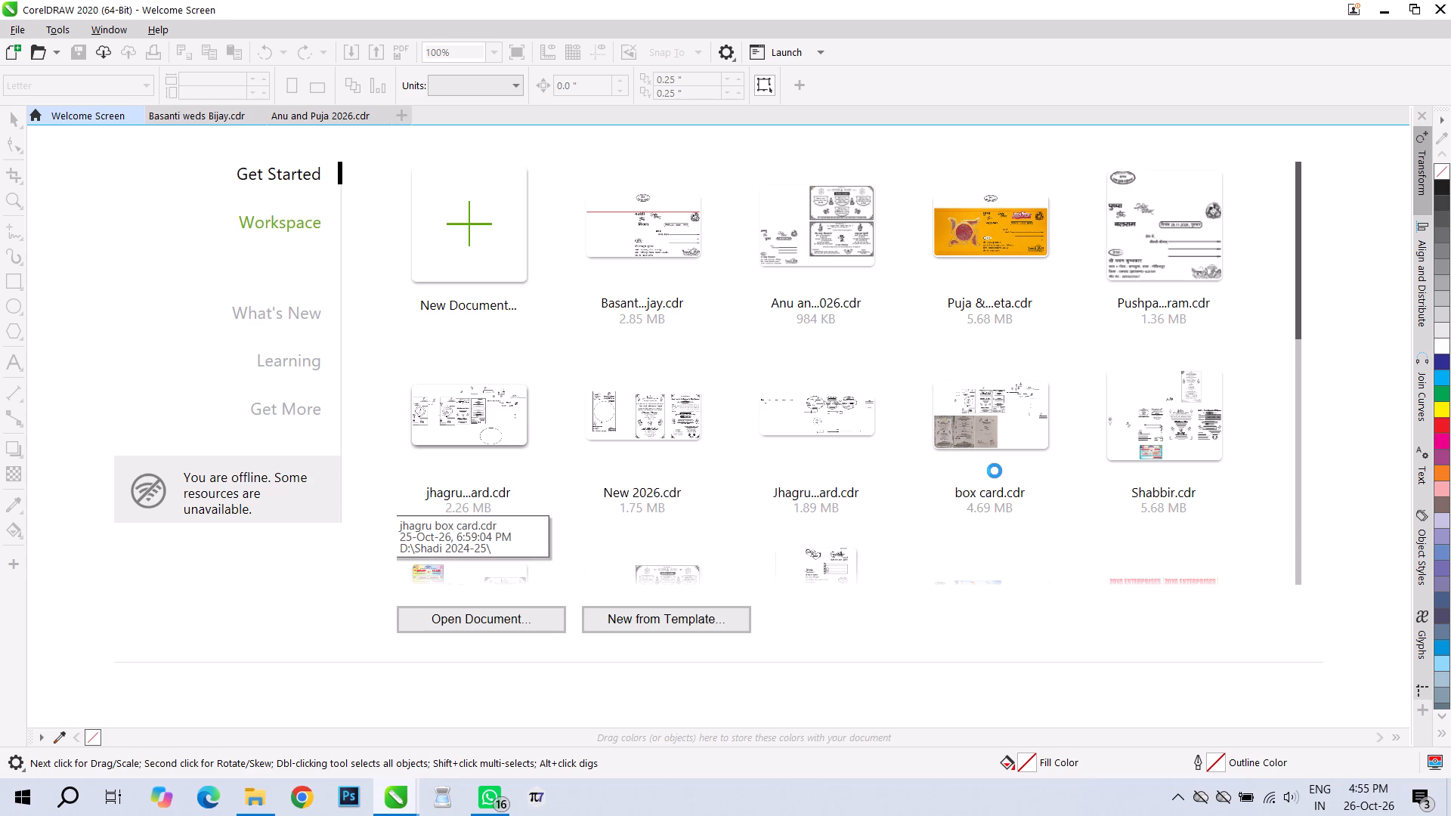
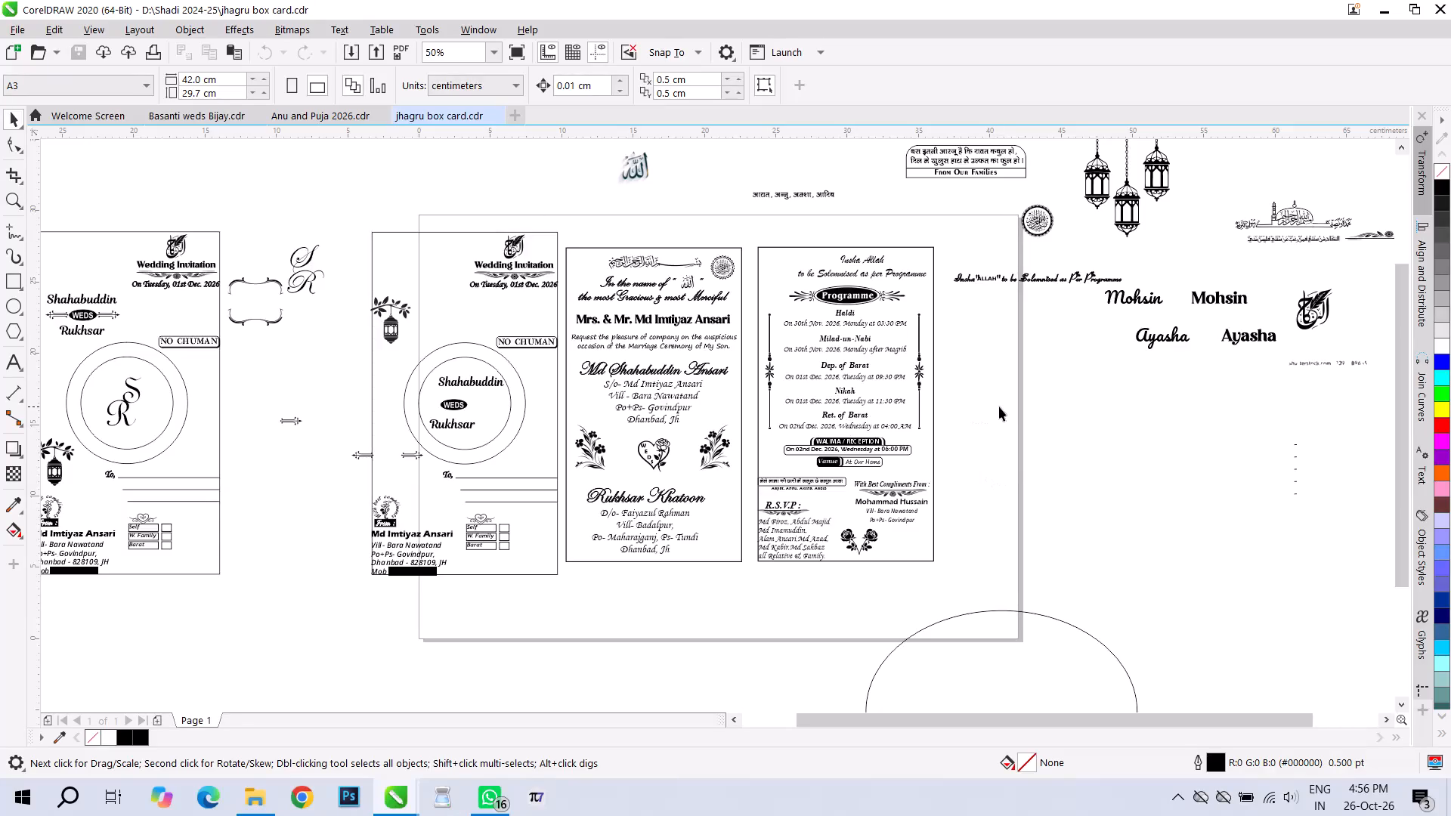
Bring the image file san from the desktop into the jhagru box card document.
left_click(1450, 815)
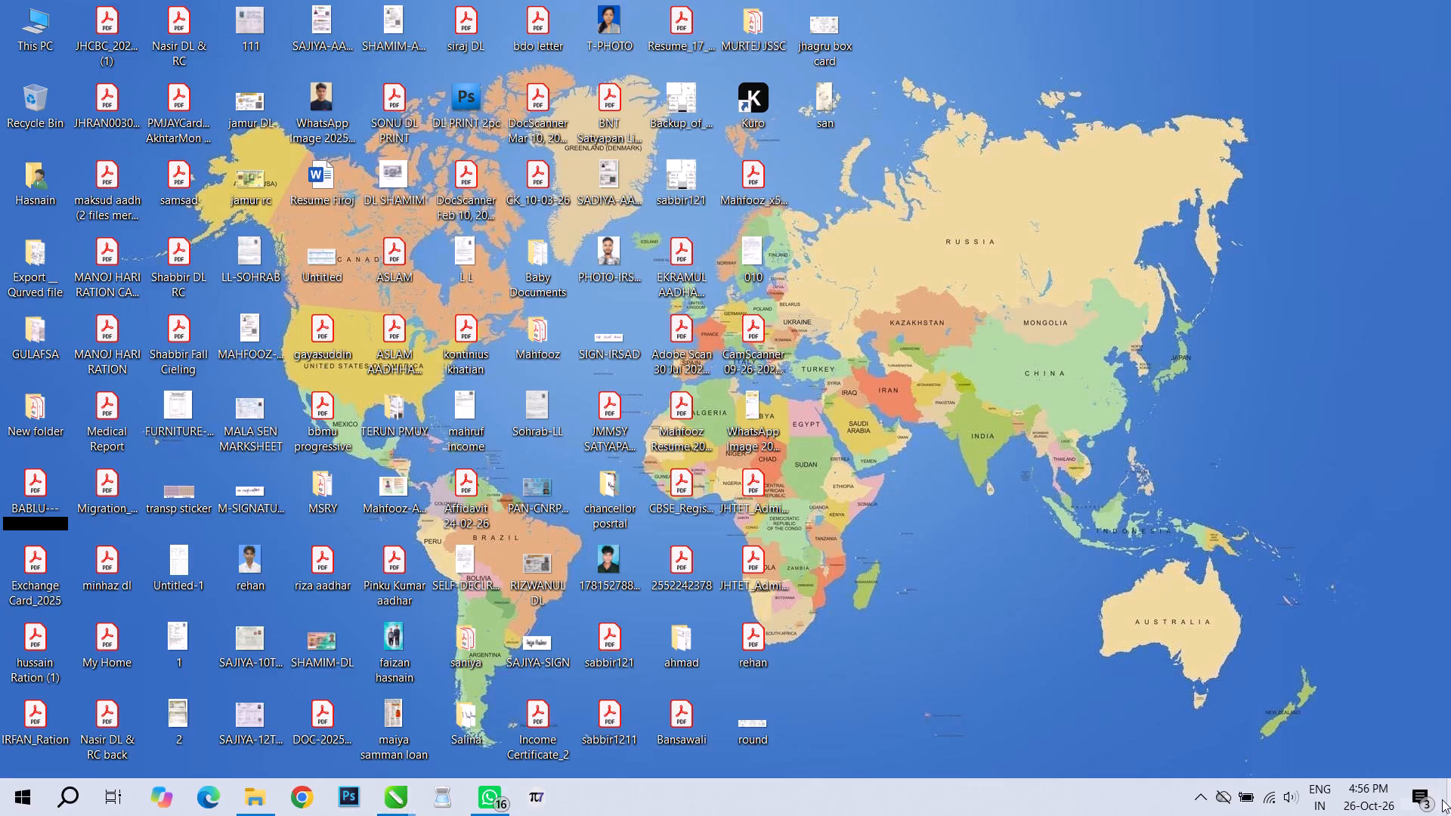
left_click_drag(823, 120, 432, 765)
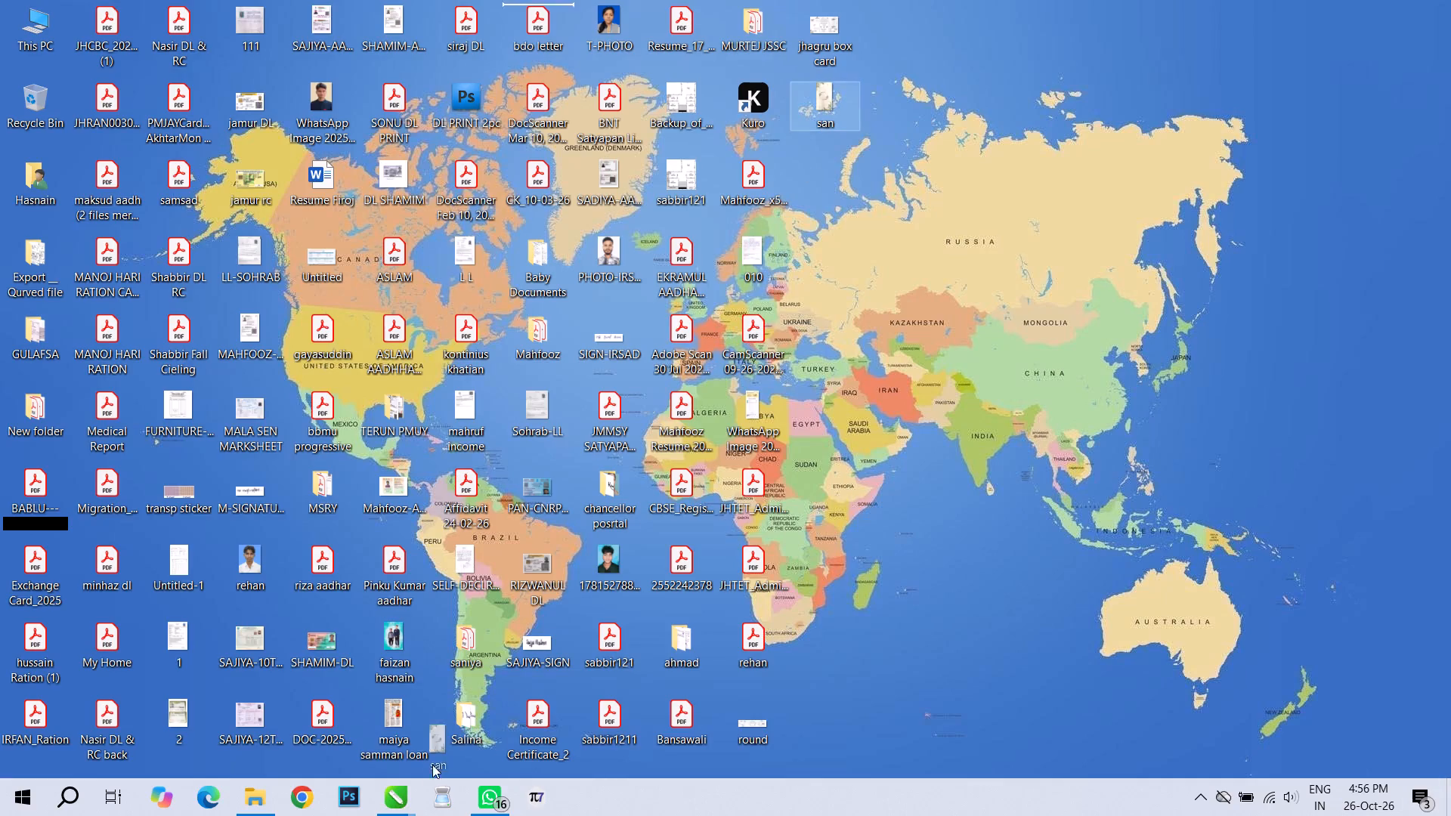
left_click_drag(432, 765, 349, 512)
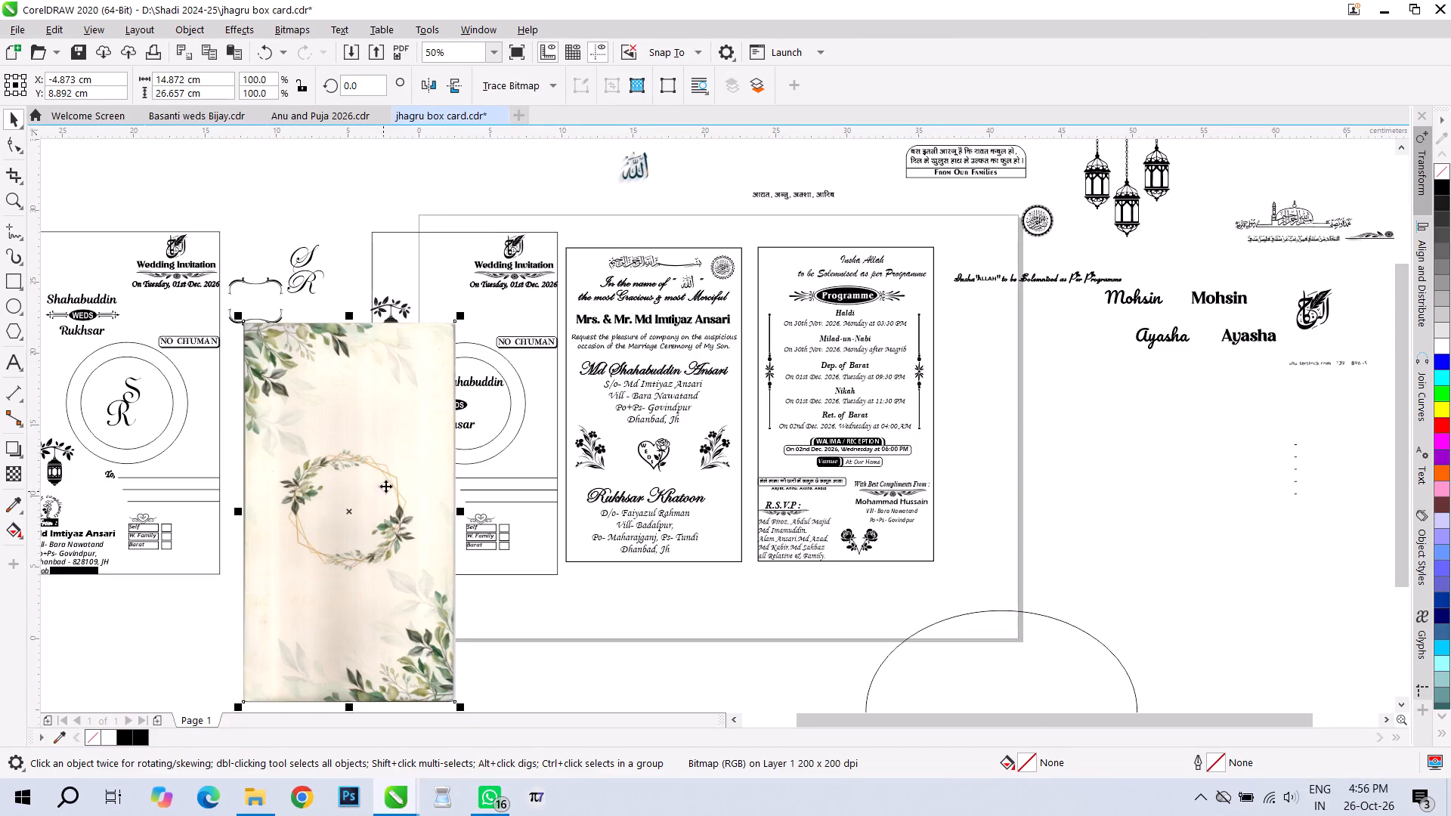
Move the floral background image out into a new portrait RGB document of 210 × 297 mm, centred on the page.
key("ctrl+x")
left_click(527, 113)
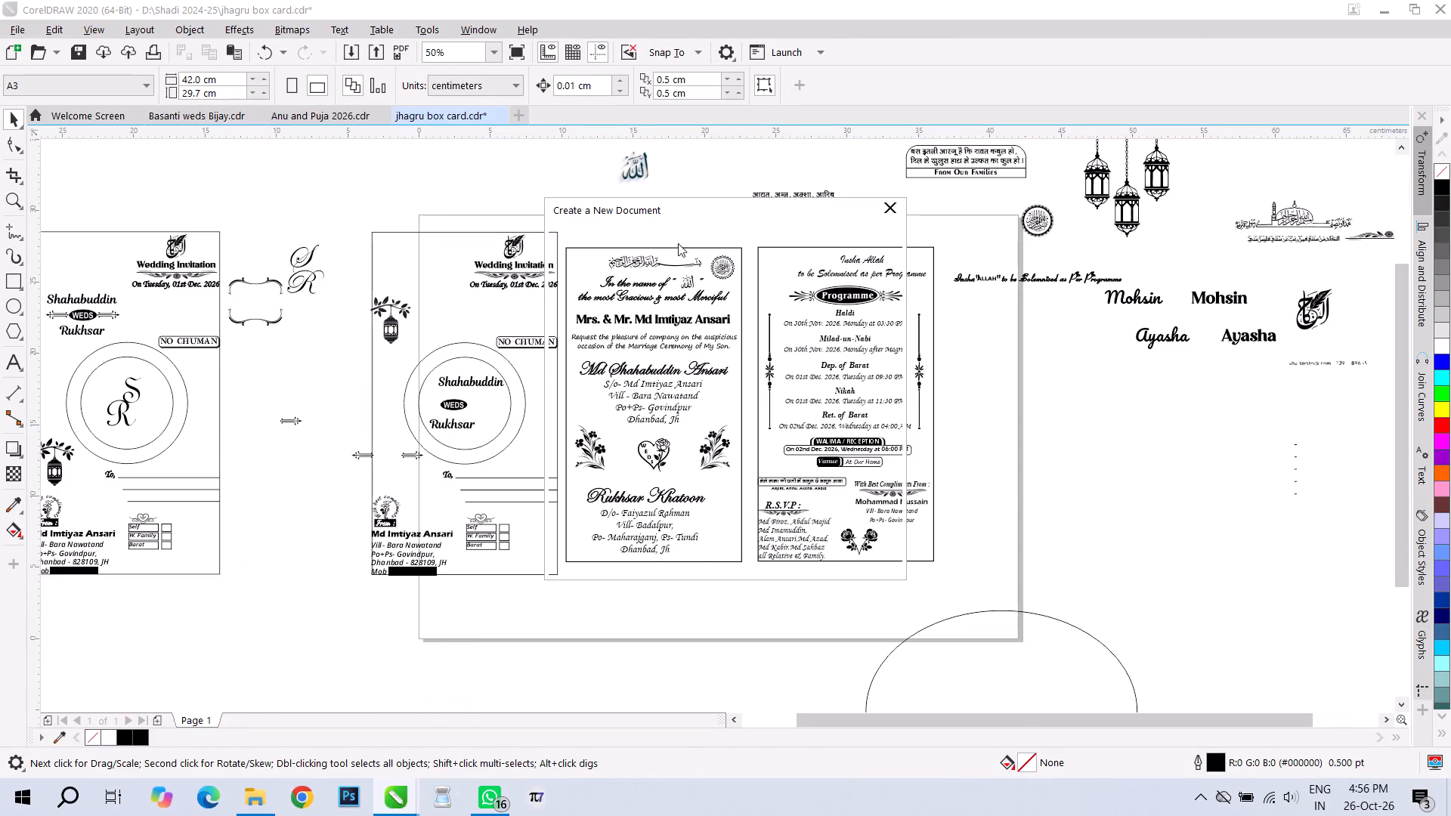
left_click(747, 289)
left_click(750, 288)
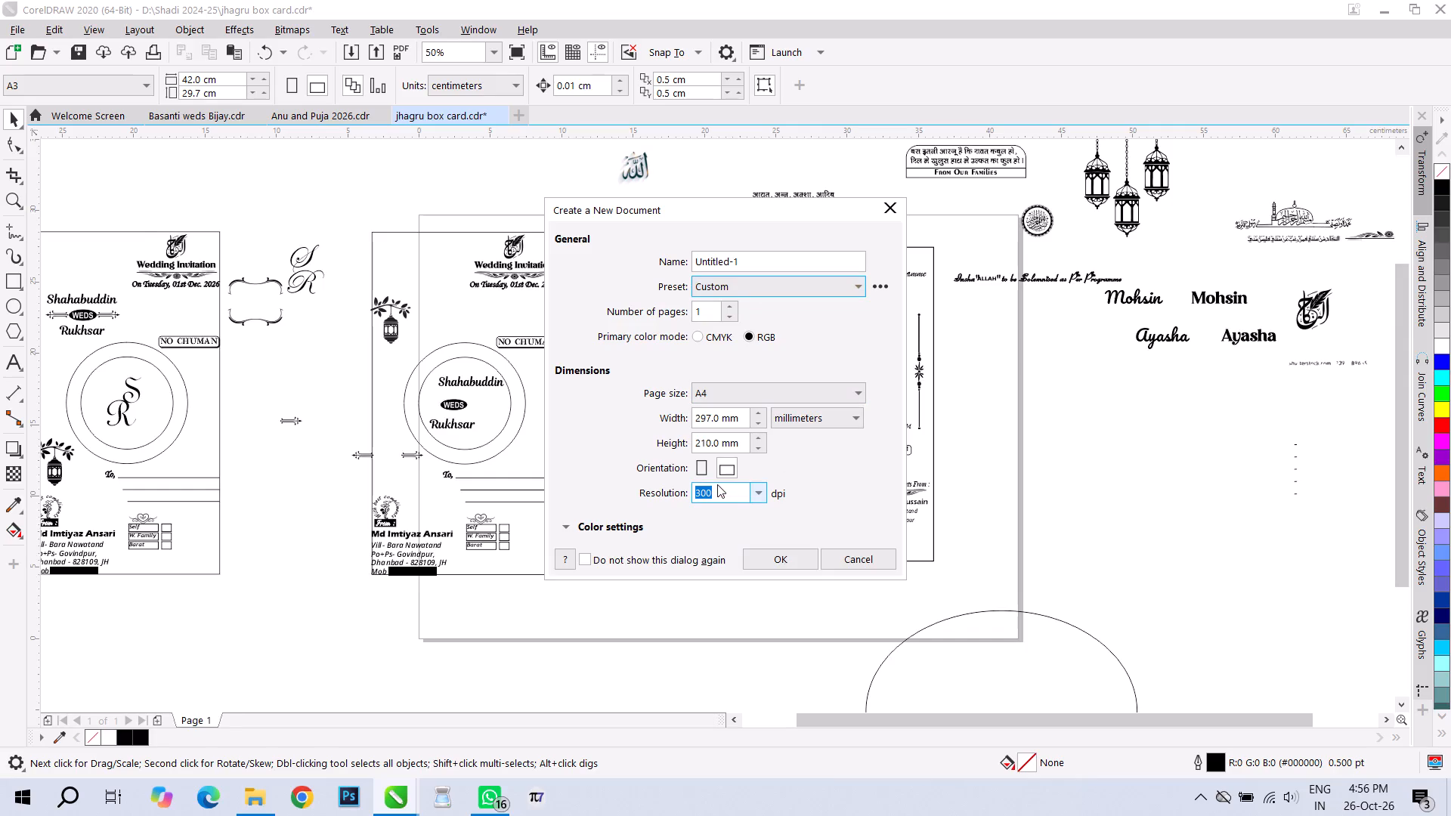
left_click(703, 465)
left_click(800, 566)
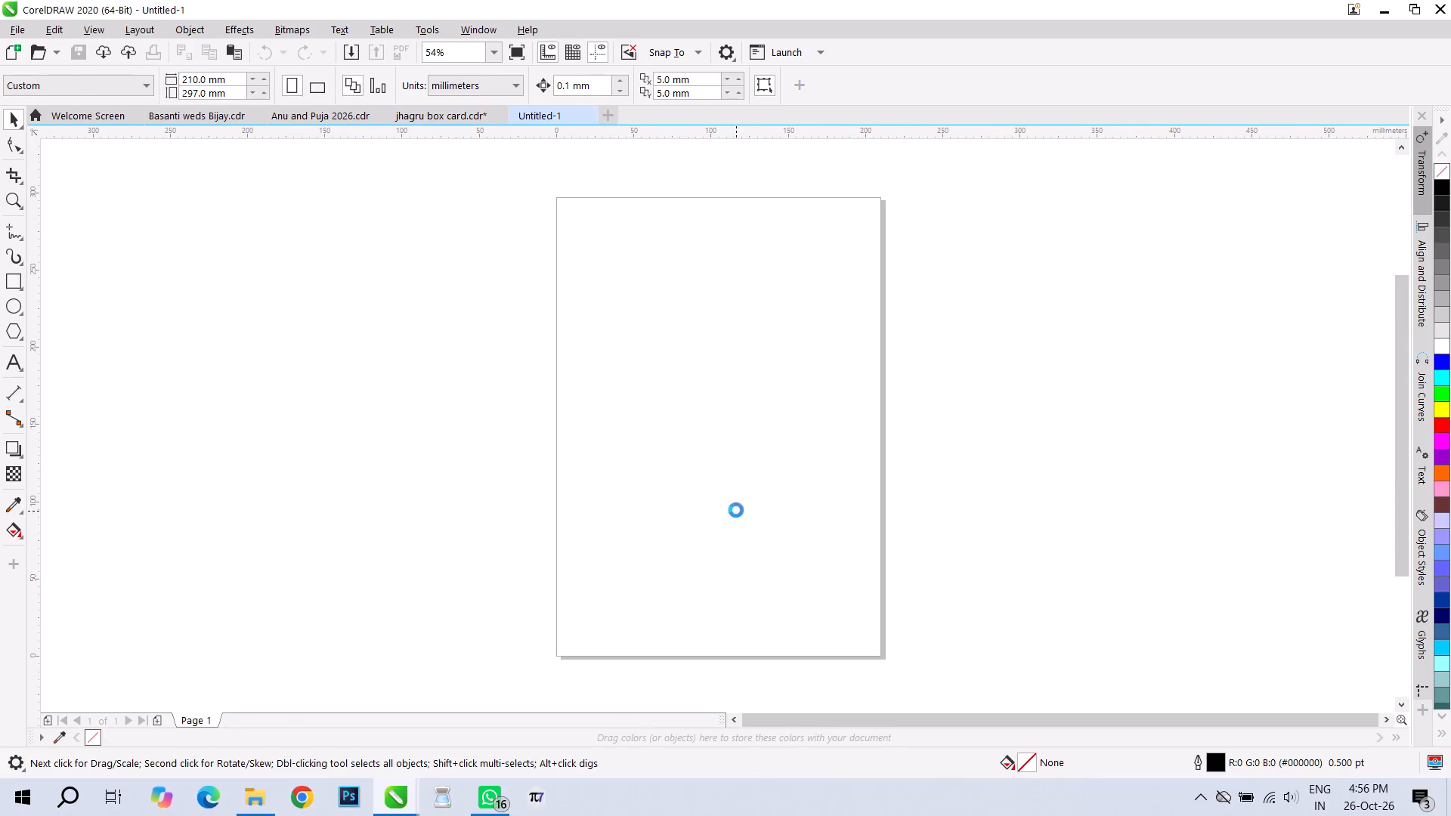
key("ctrl+v")
key("p")
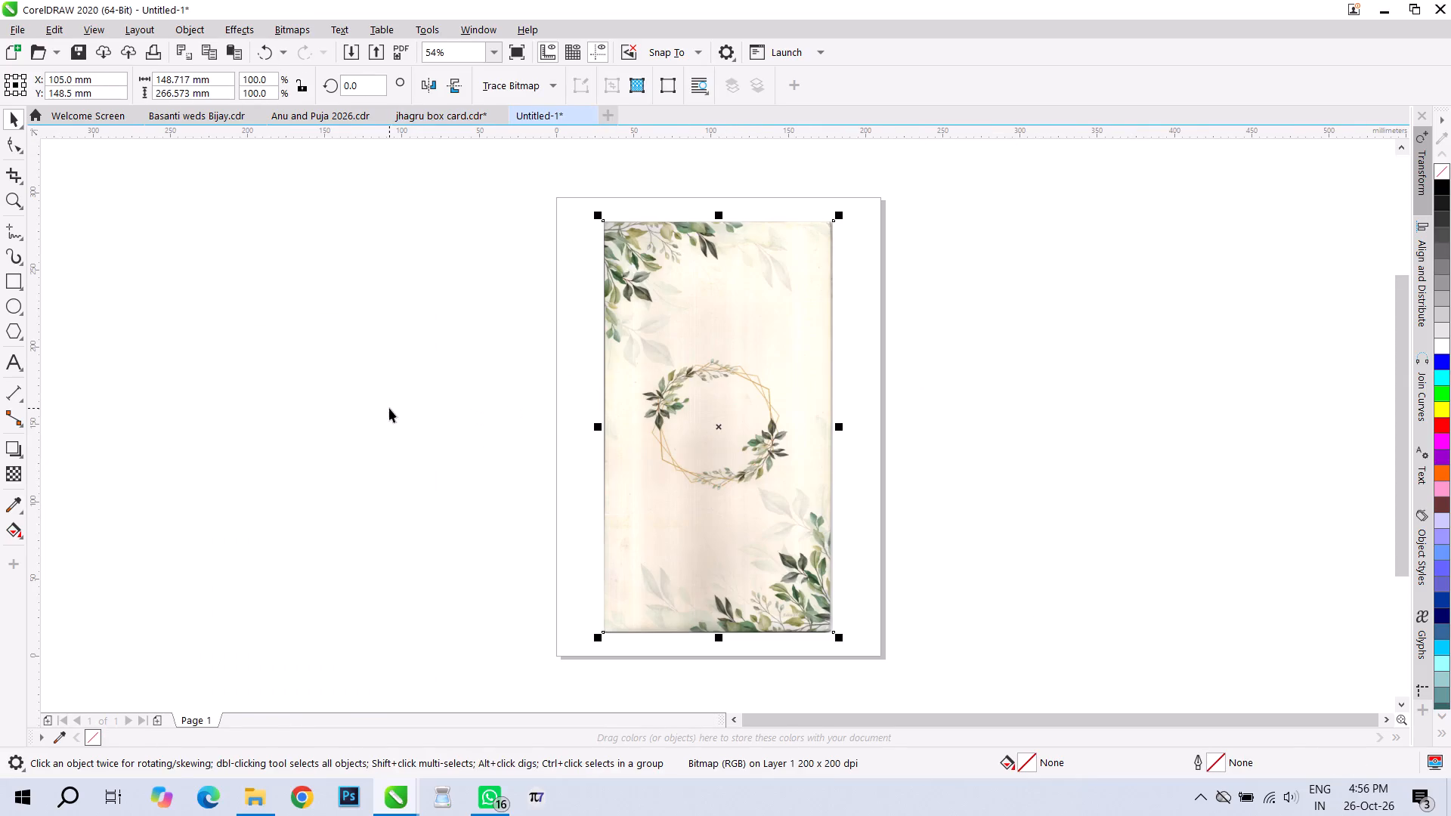
Set the new document's page size to A4 and centre the floral image on the page again.
left_click(340, 334)
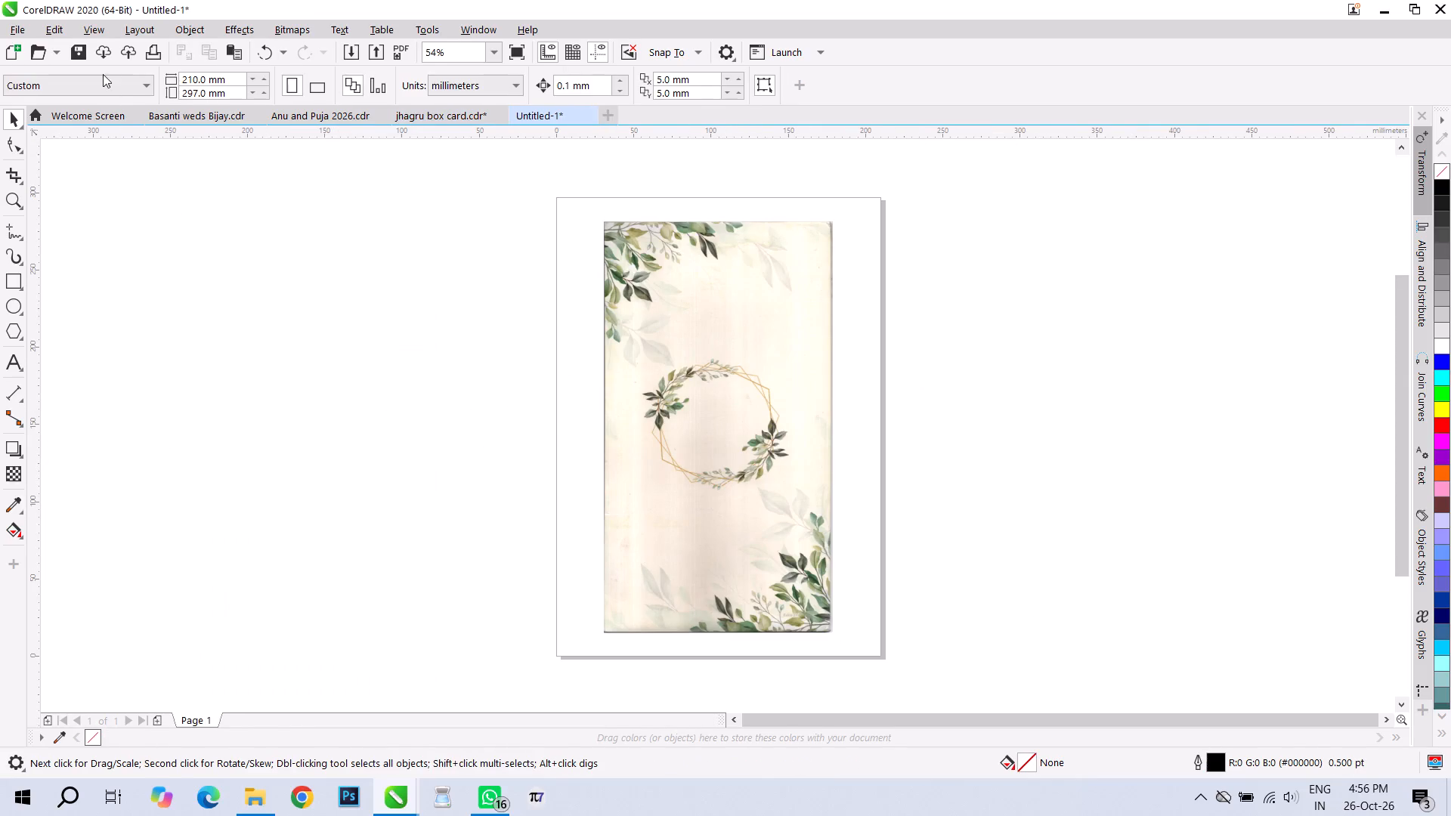
left_click(103, 74)
left_click(104, 85)
left_click(86, 153)
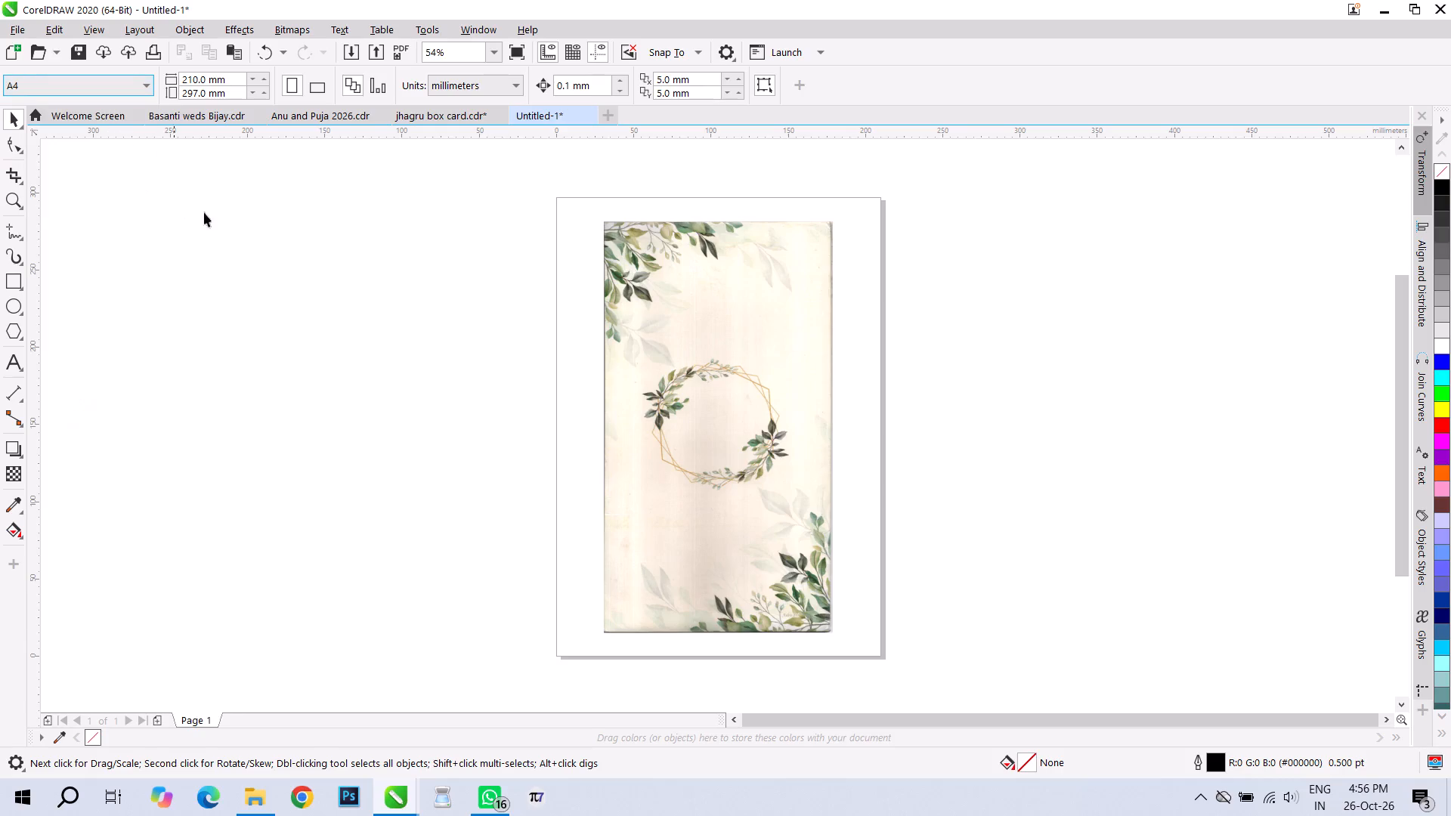
left_click(353, 245)
left_click(766, 320)
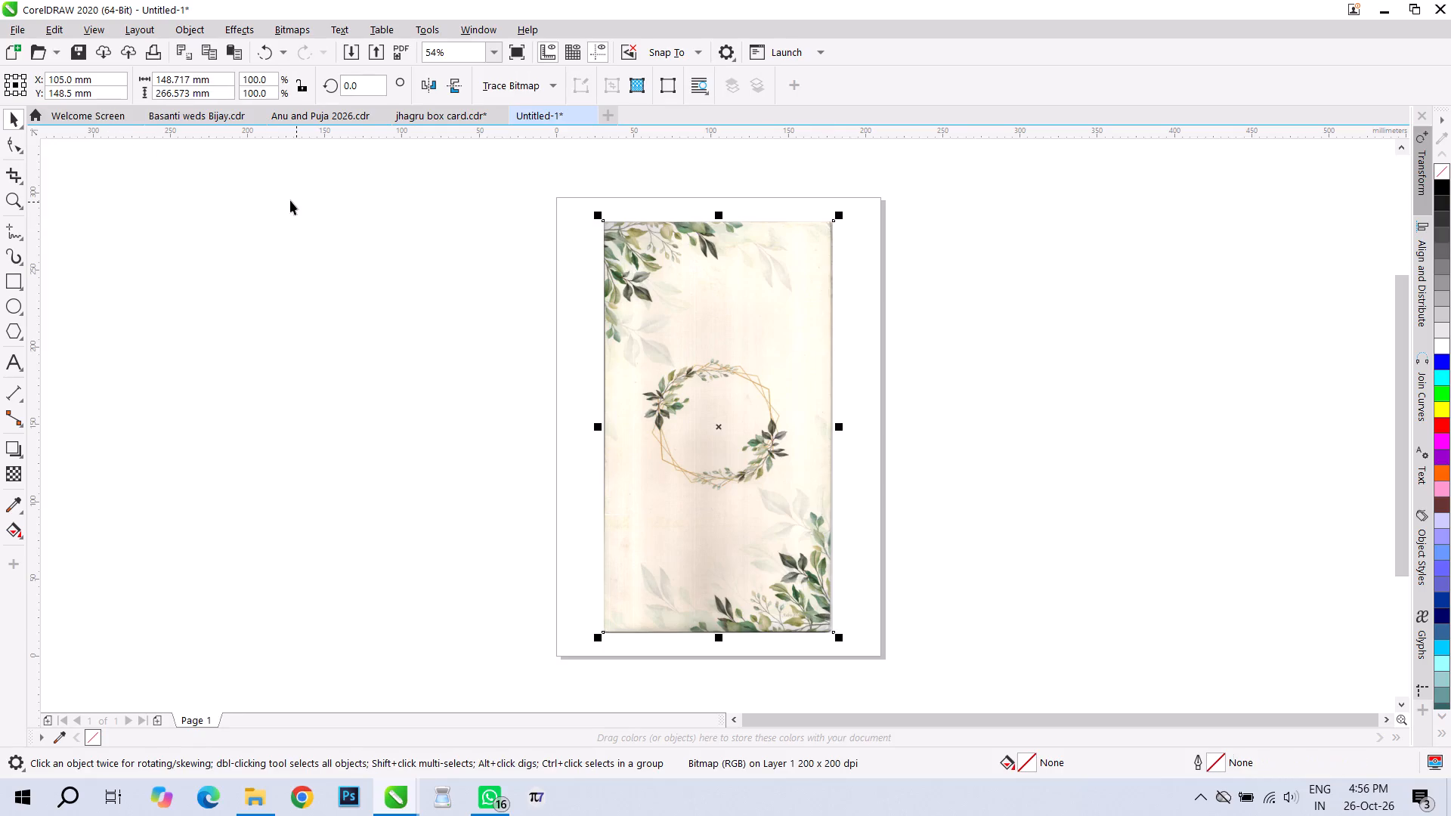
left_click(290, 200)
left_click(663, 267)
key("p")
In the jhagru box card document, group all objects of the outermost envelope layout with the S R monogram.
left_click(426, 114)
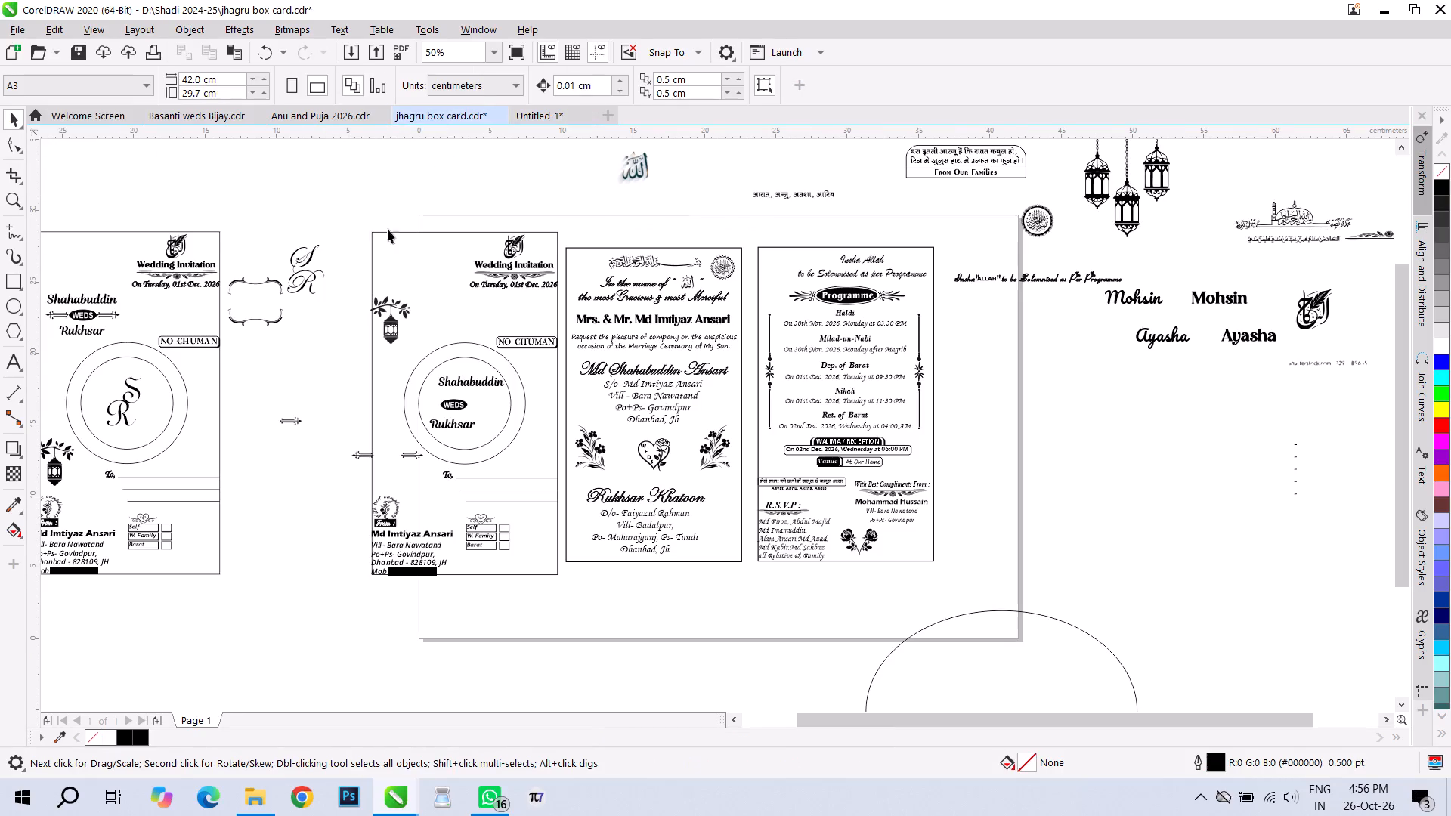
left_click_drag(224, 223, 165, 578)
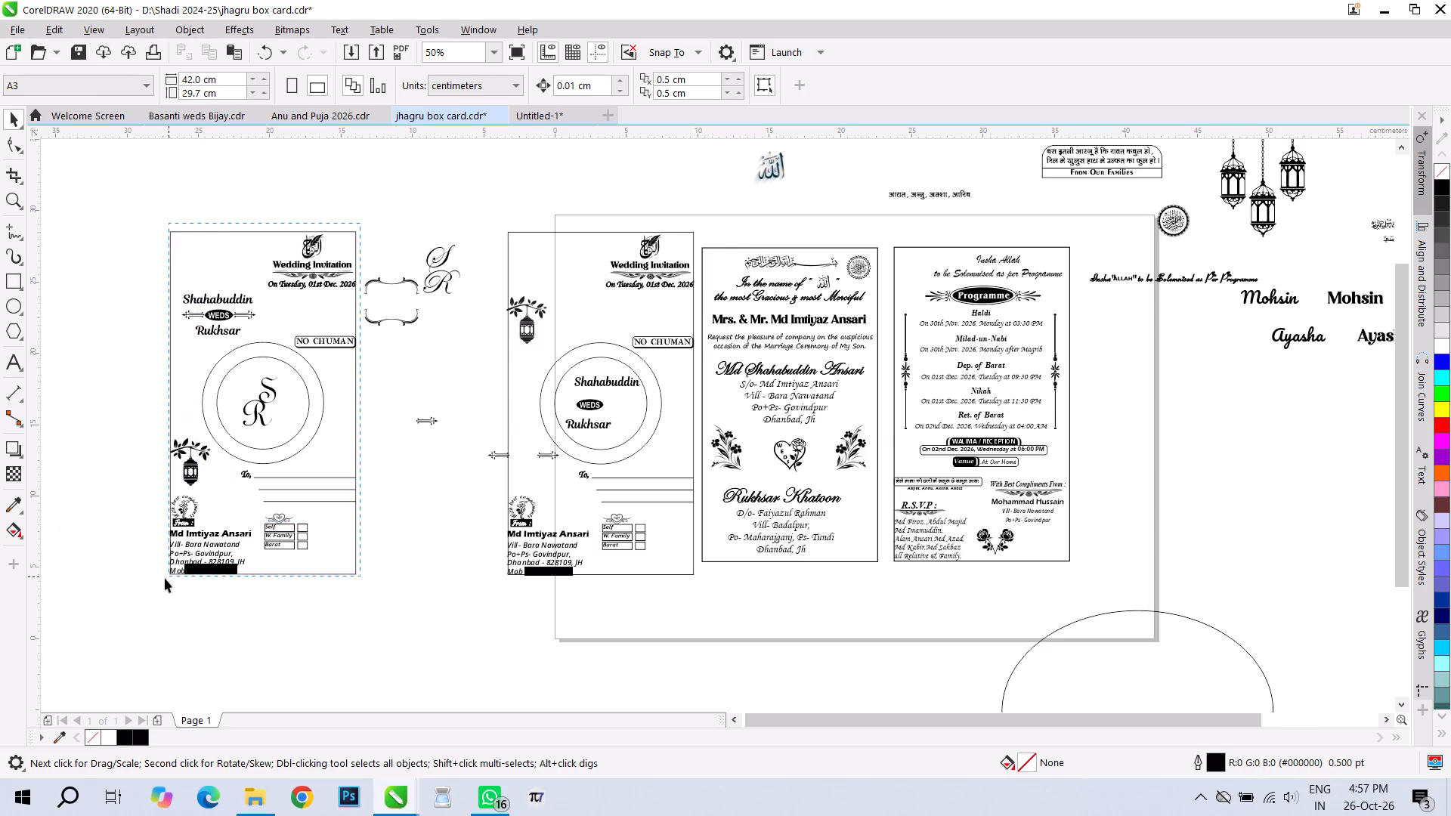
left_click_drag(165, 578, 156, 581)
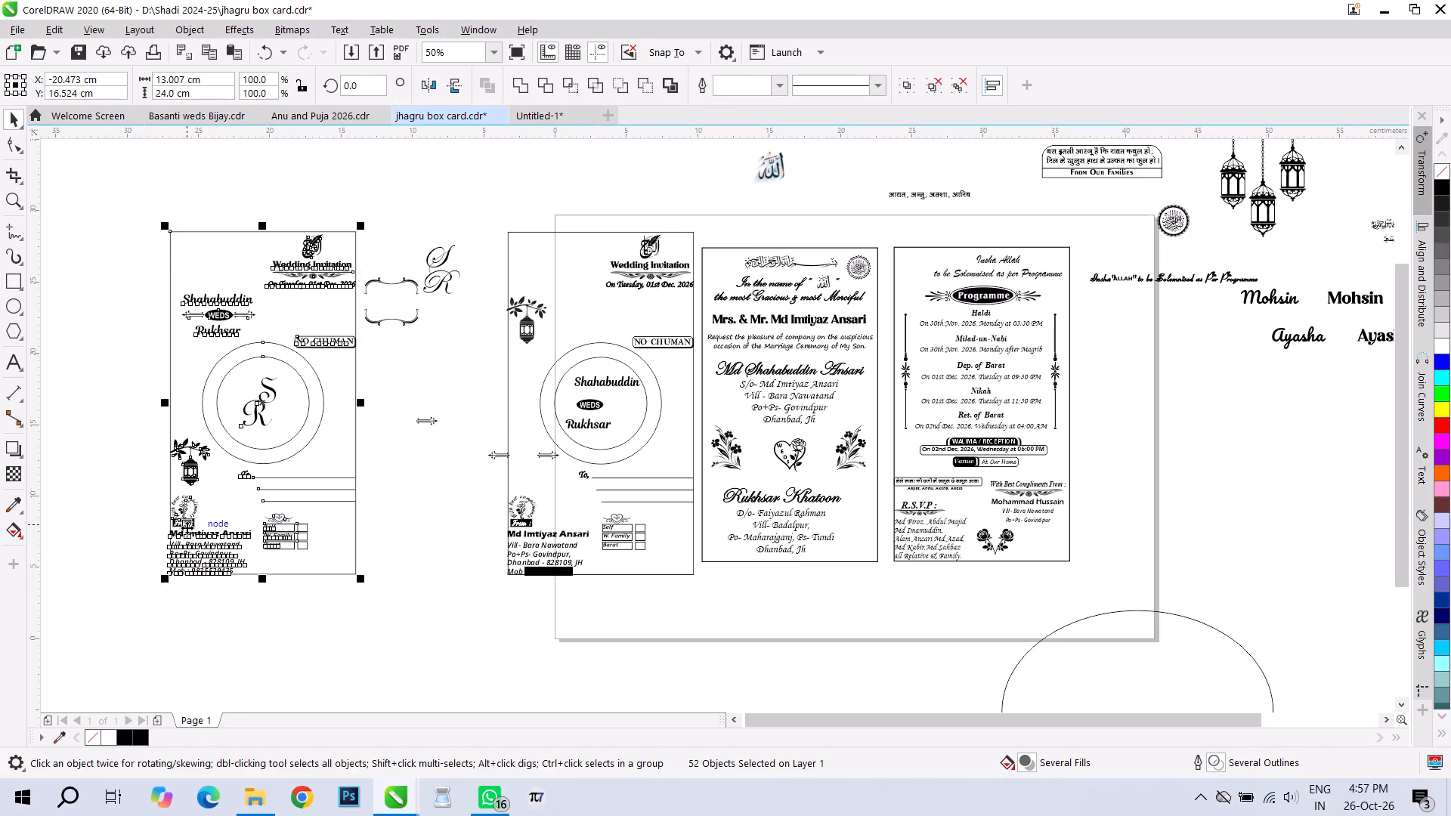
key("ctrl+g")
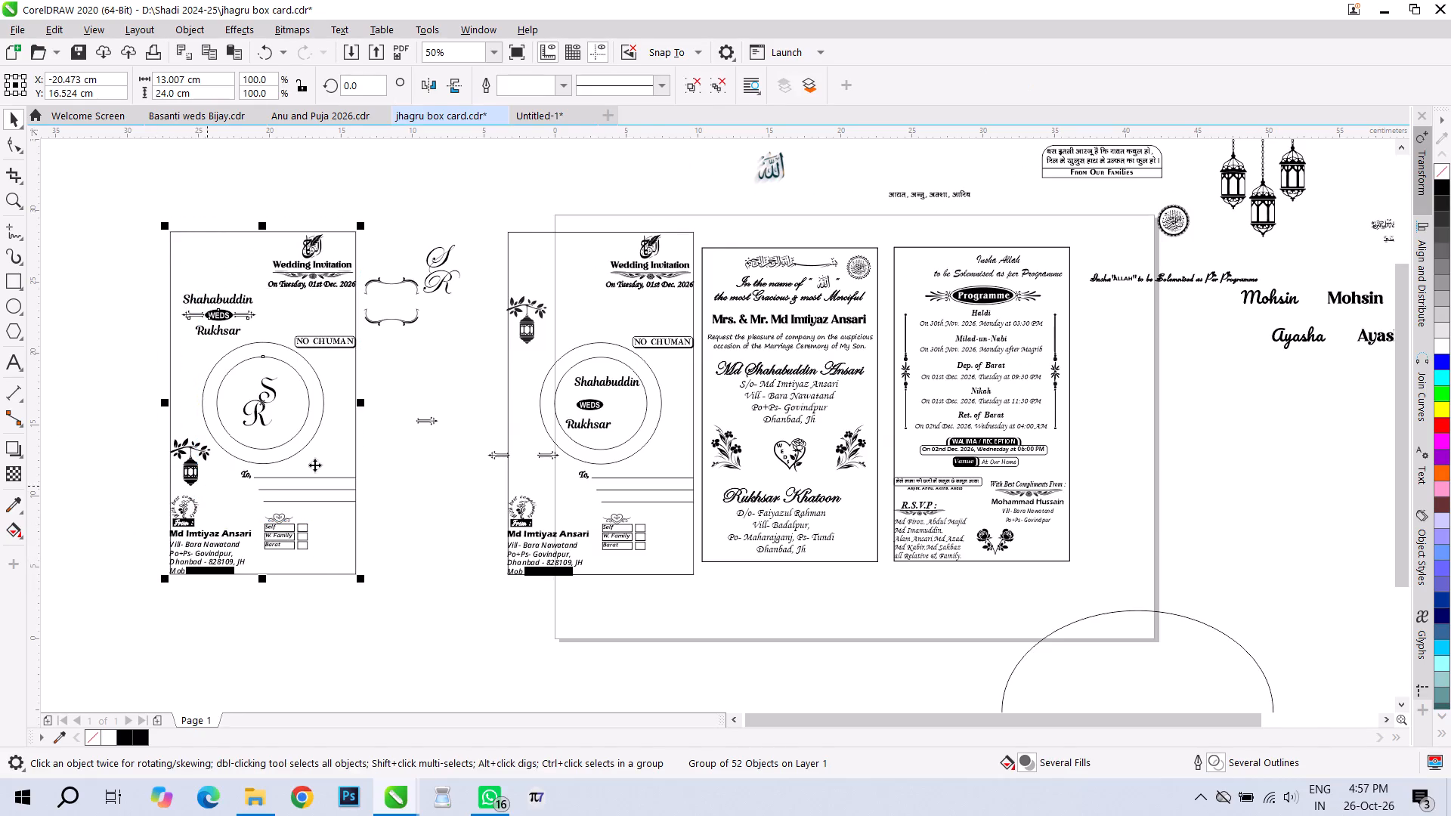
Copy the grouped envelope layout into Untitled-1, centred on the page over the floral image.
key("ctrl+c")
left_click(552, 116)
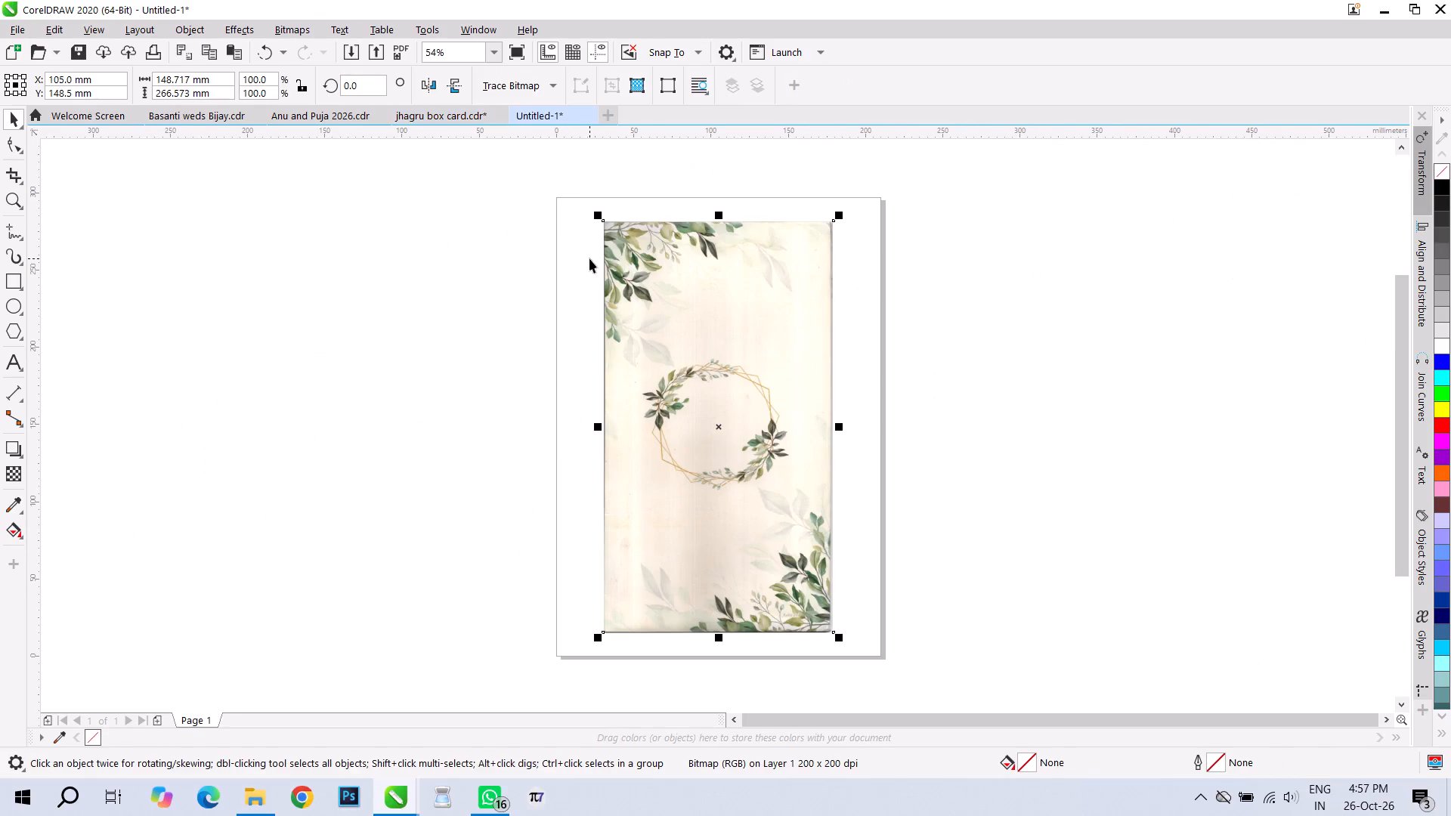
key("ctrl+v")
key("p")
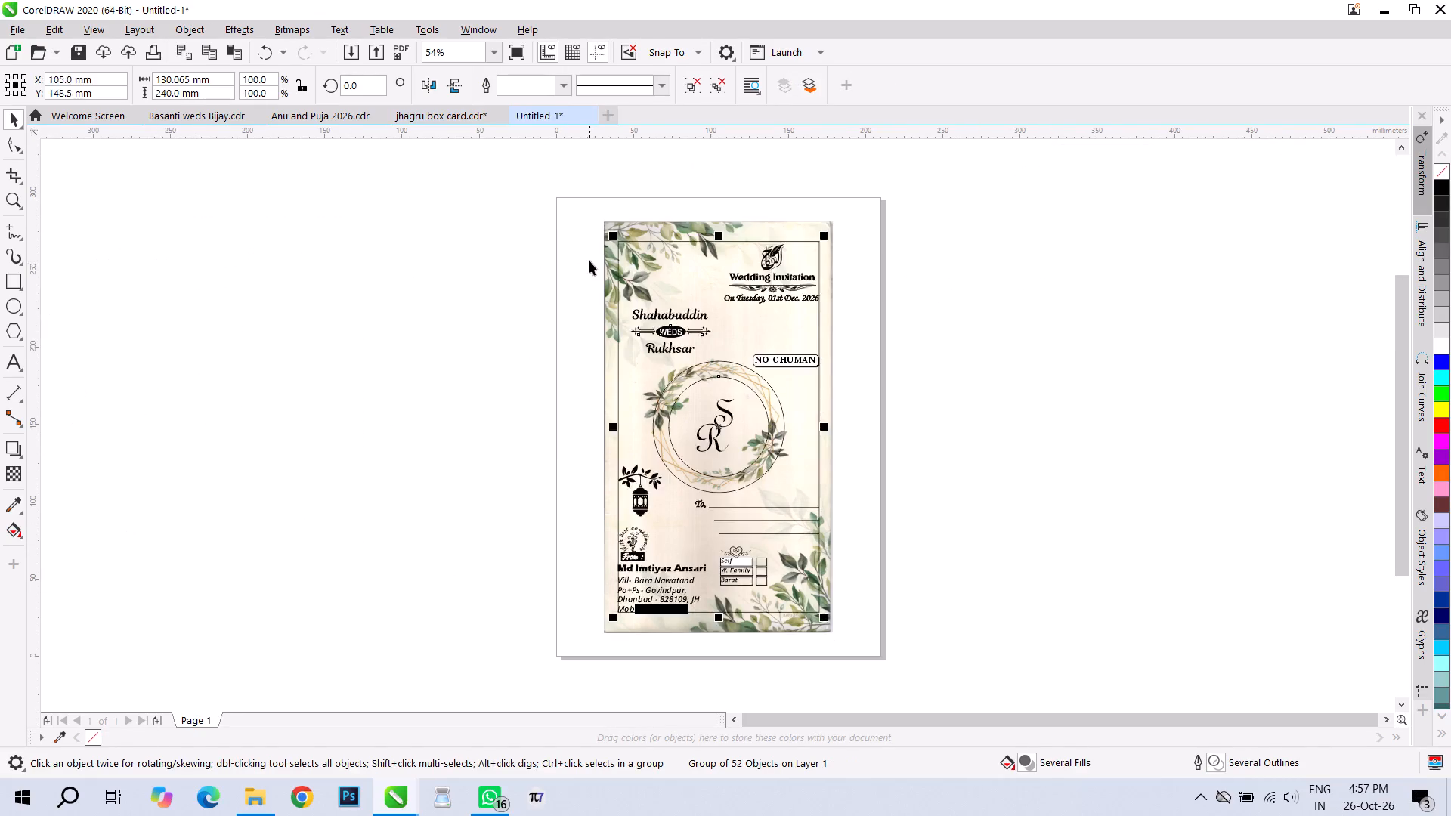
Check the layout against the floral background and ungroup the pasted envelope layout.
scroll(889, 358, "up", 1)
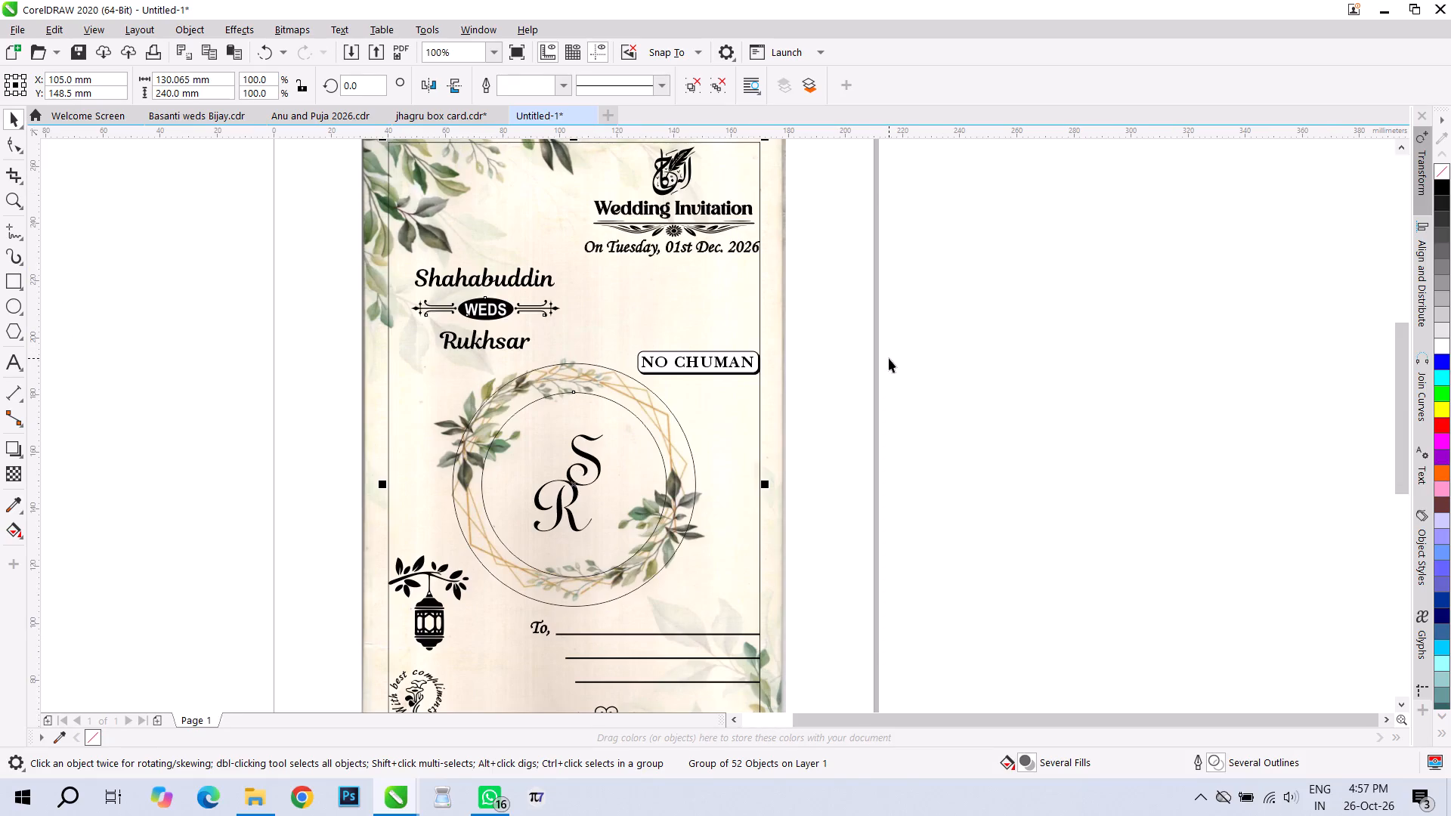
scroll(641, 324, "down", 1)
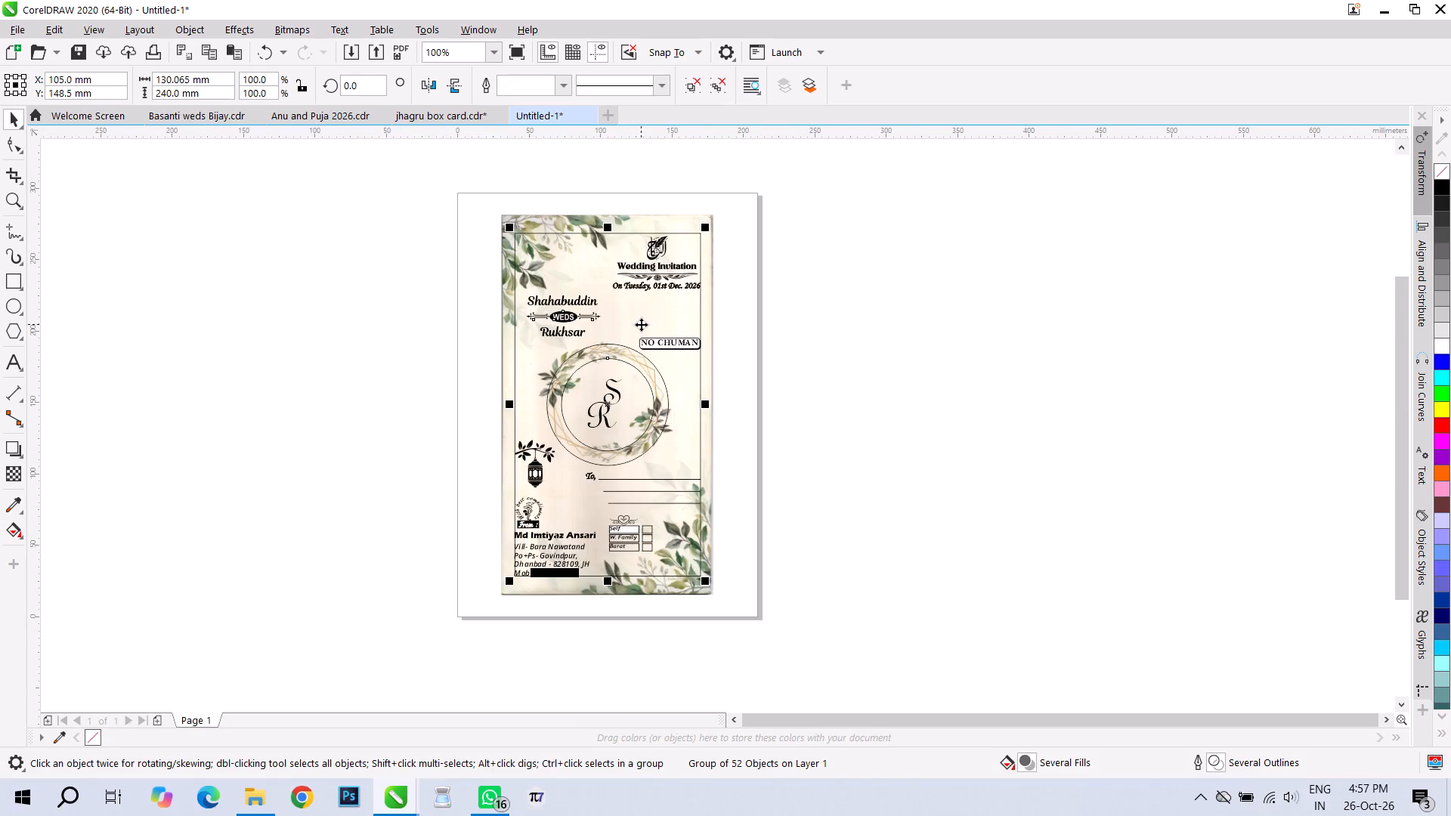
scroll(639, 562, "up", 1)
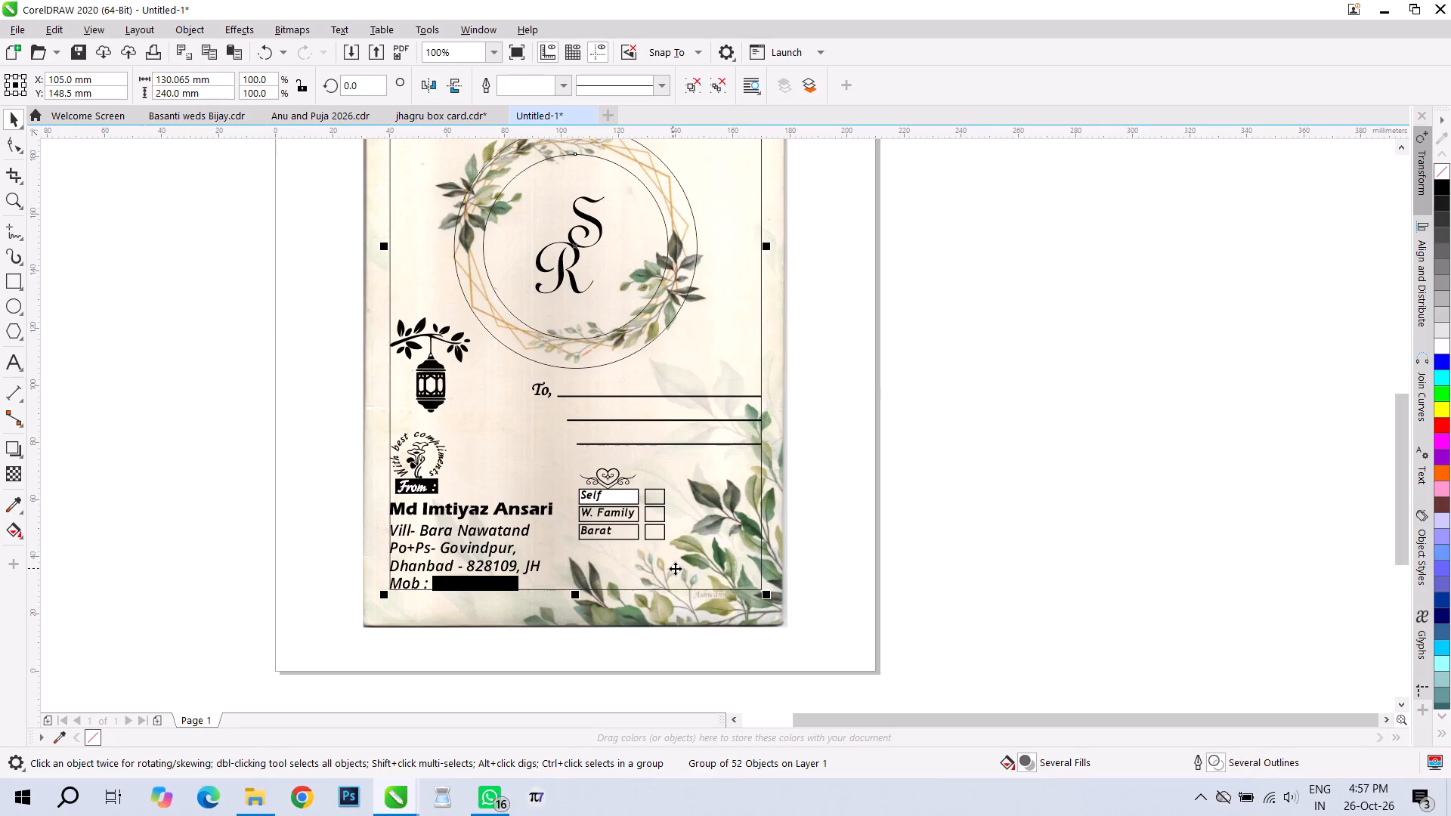
scroll(675, 568, "down", 1)
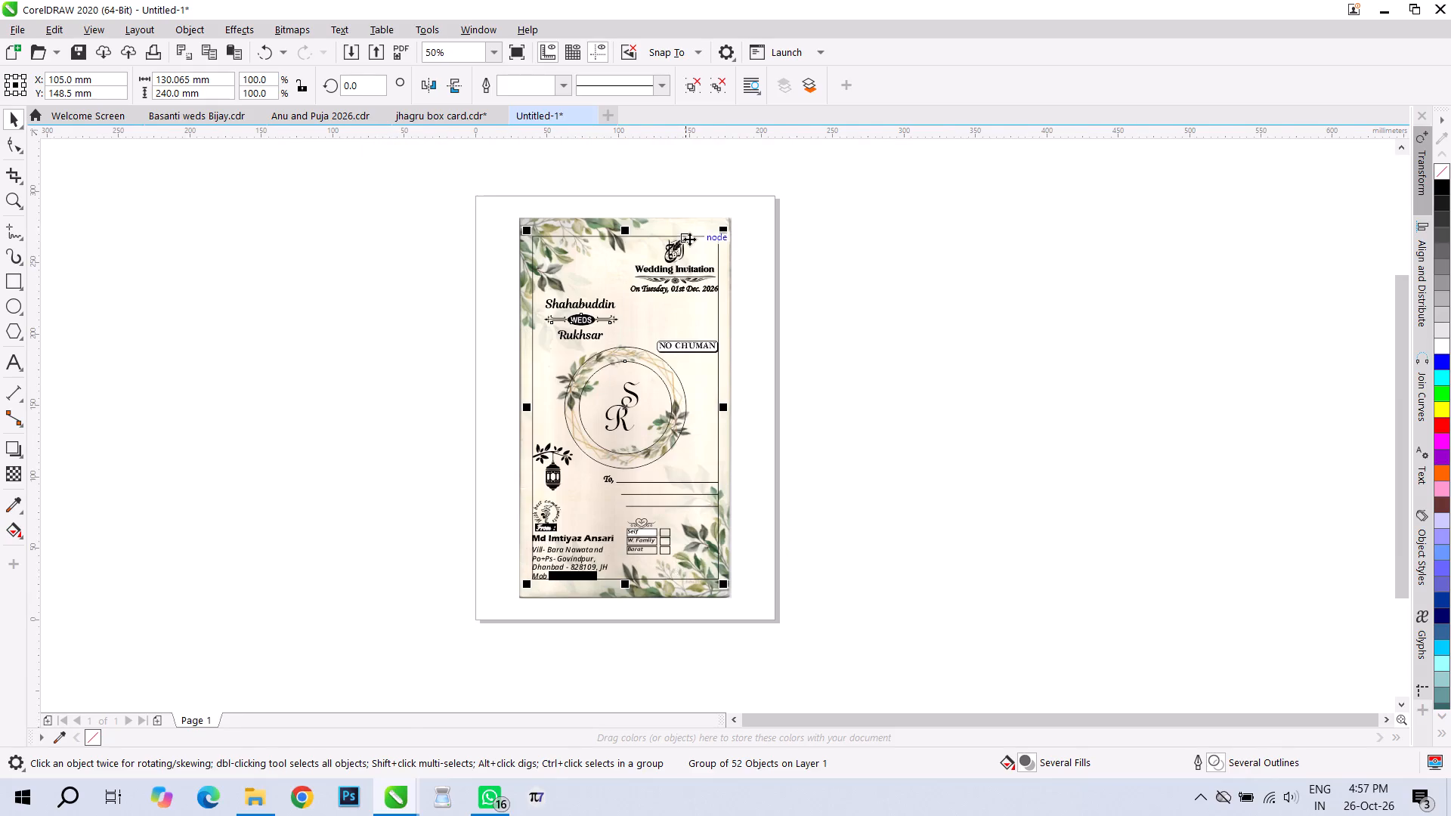
scroll(697, 255, "up", 1)
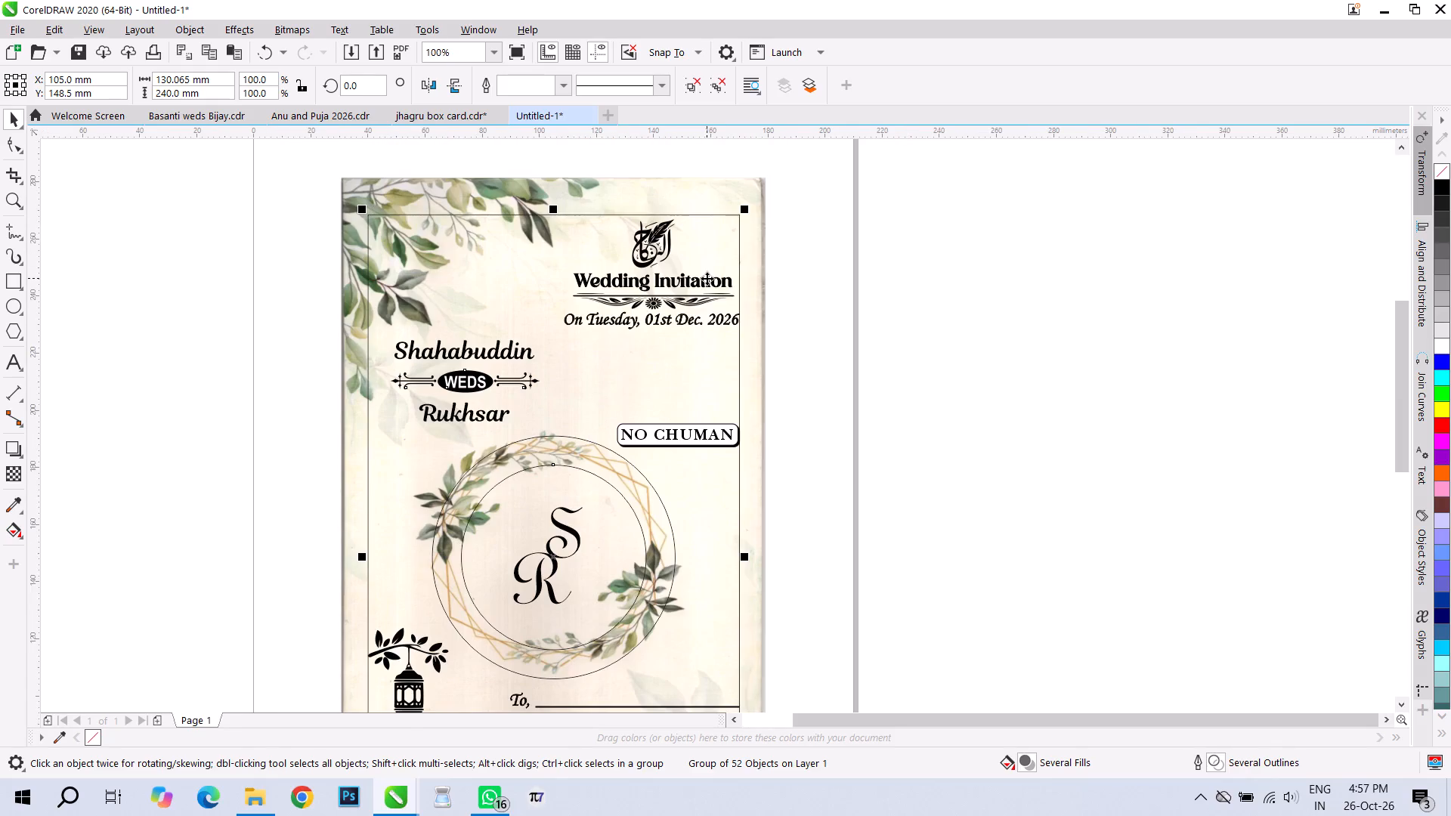
left_click(692, 82)
left_click(951, 342)
Move the framed NO CHUMAN label straight up slightly, clear of the circle around the monogram.
left_click_drag(793, 466, 612, 390)
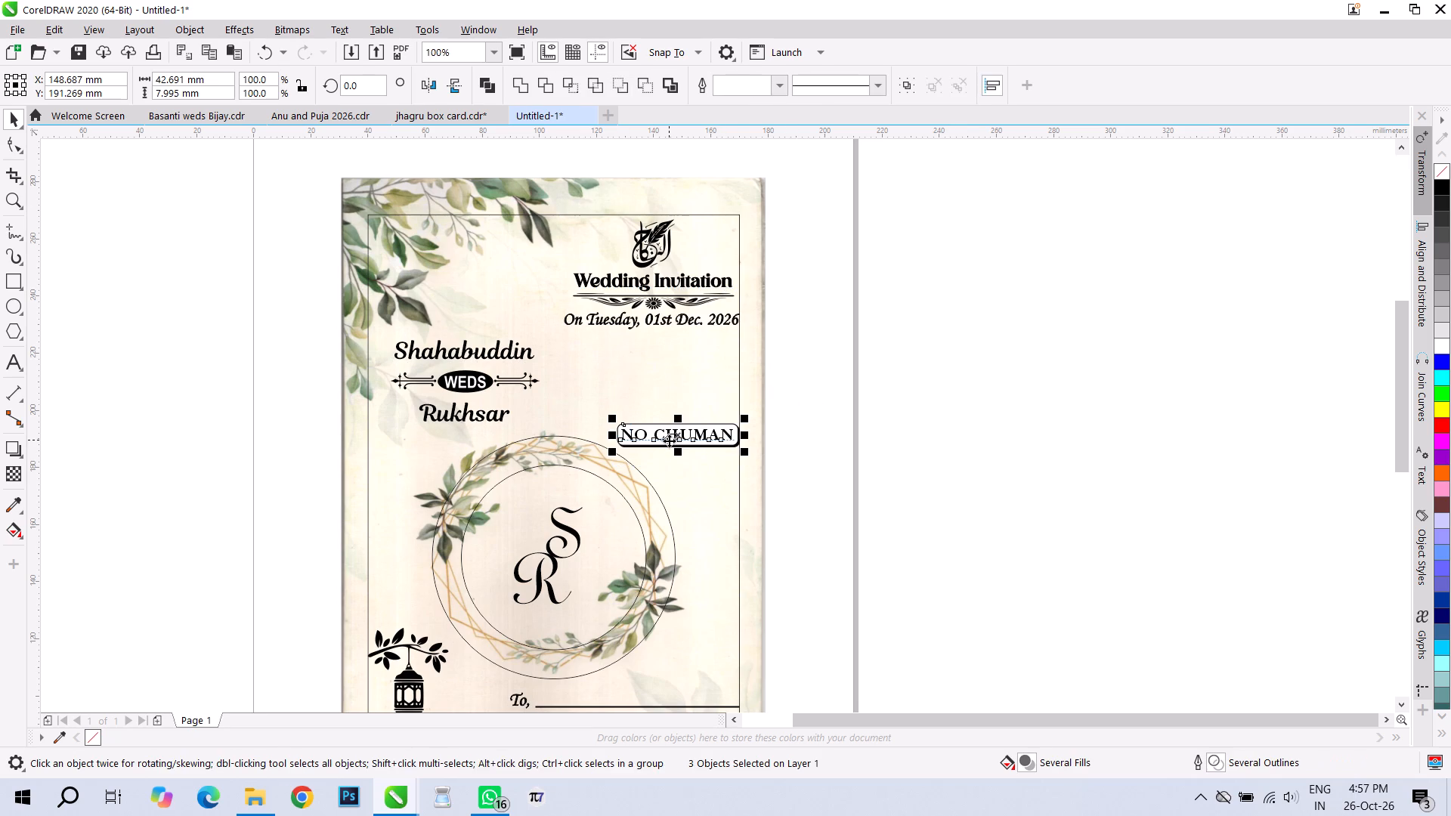
left_click_drag(669, 439, 669, 424)
left_click(822, 330)
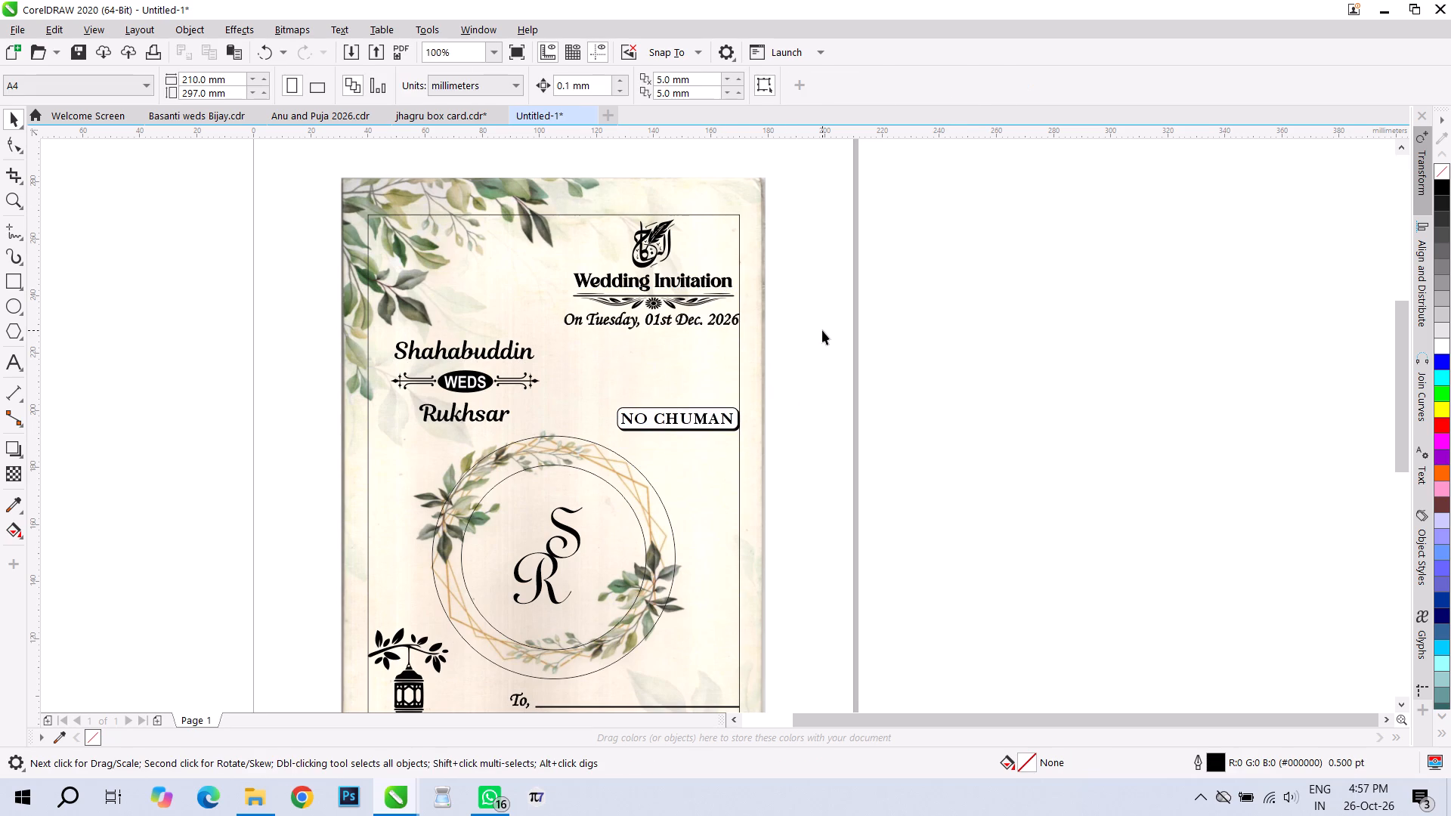
Examine the calligraphy emblem, the wedding date line and the couple's names against the floral background.
scroll(639, 217, "up", 2)
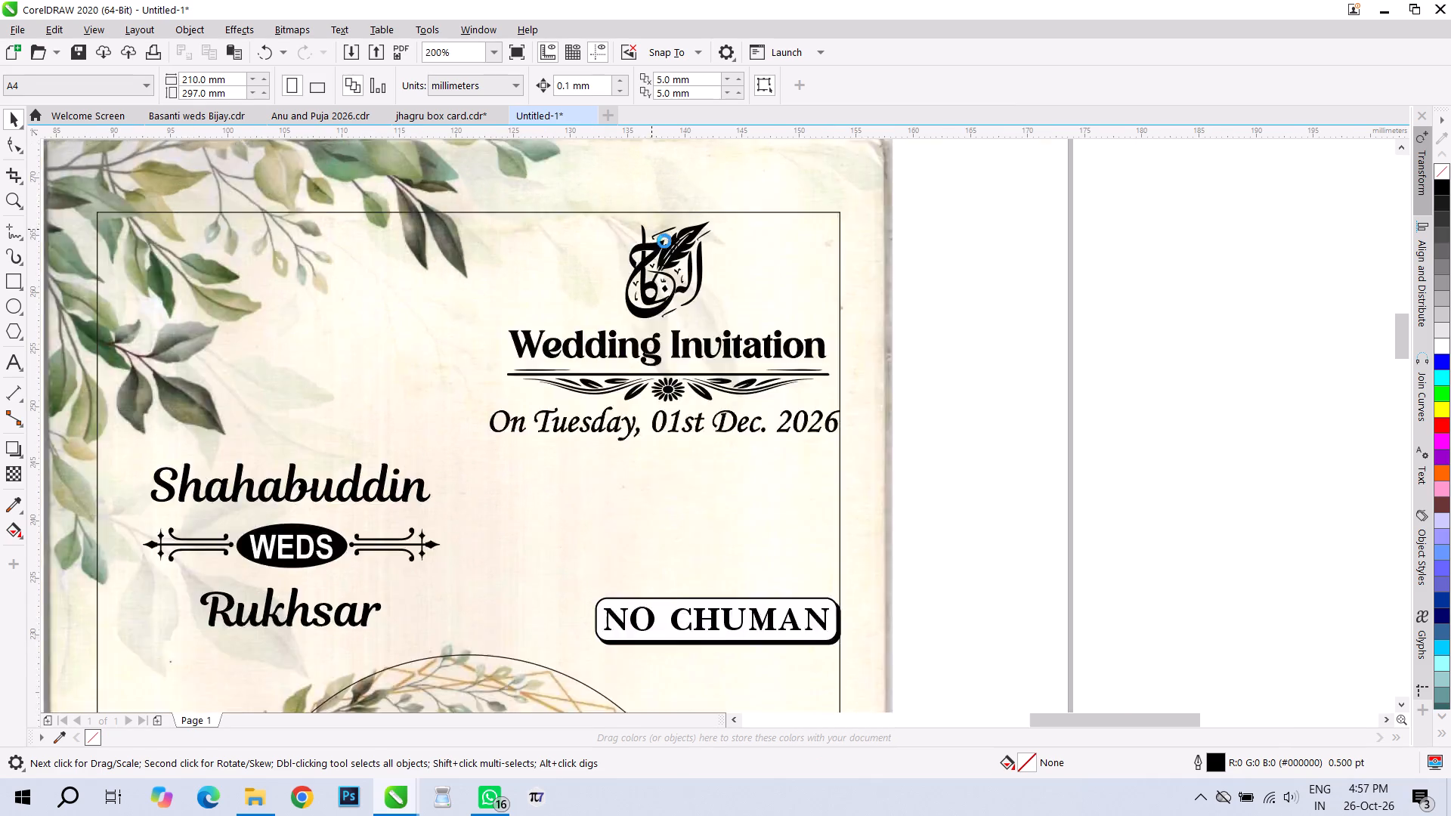
scroll(689, 274, "up", 1)
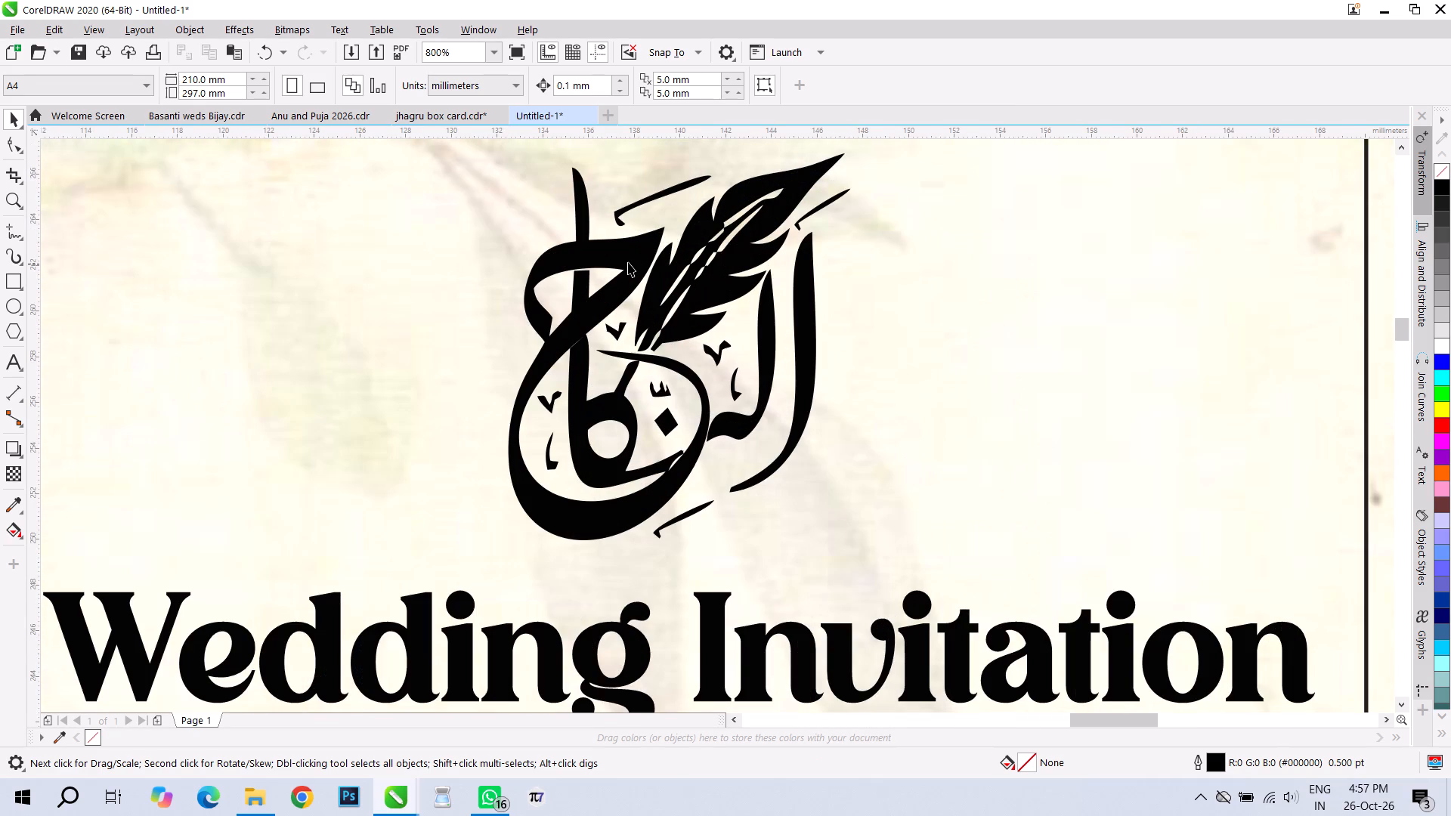
scroll(628, 262, "down", 3)
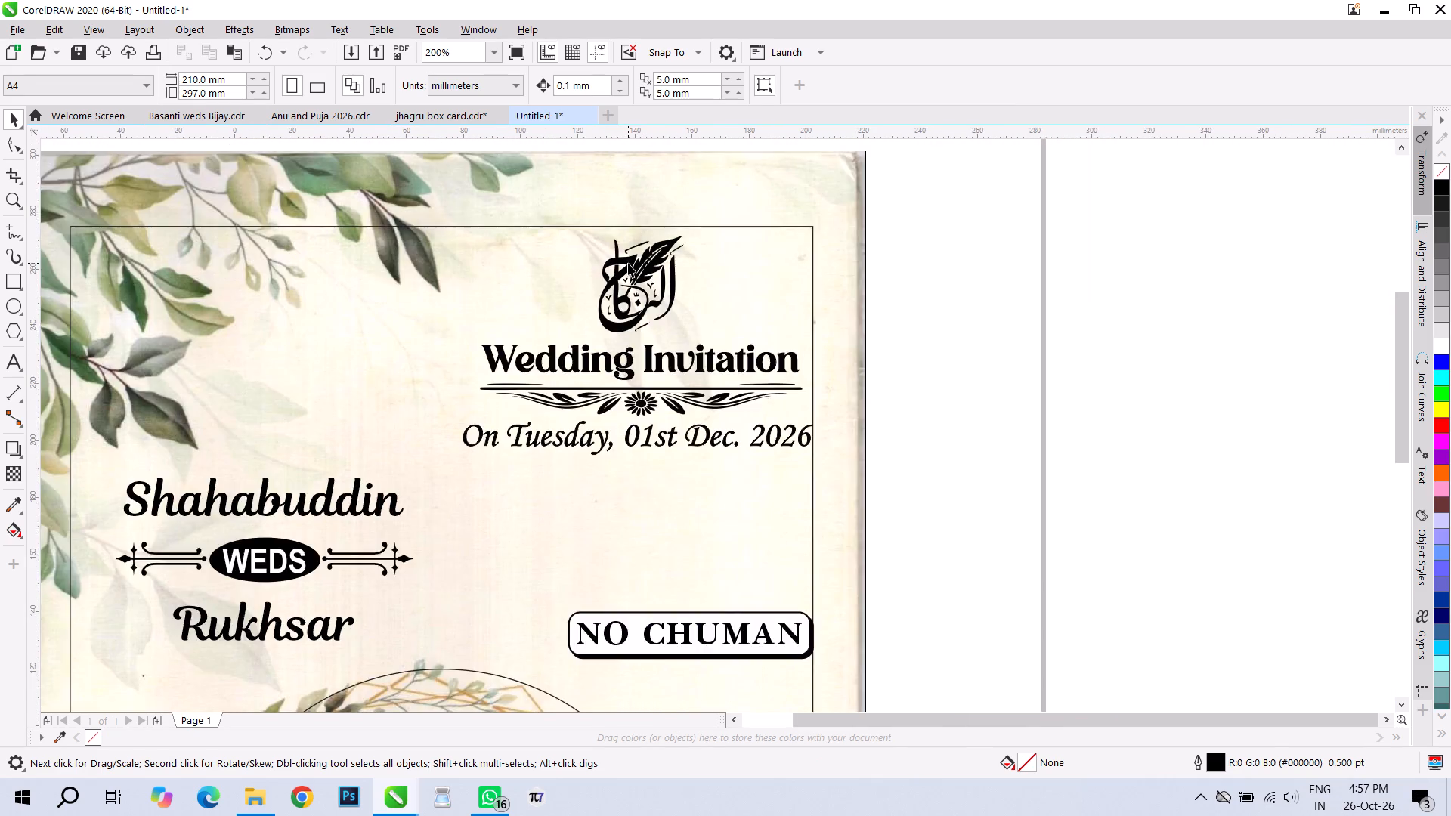
scroll(639, 352, "up", 3)
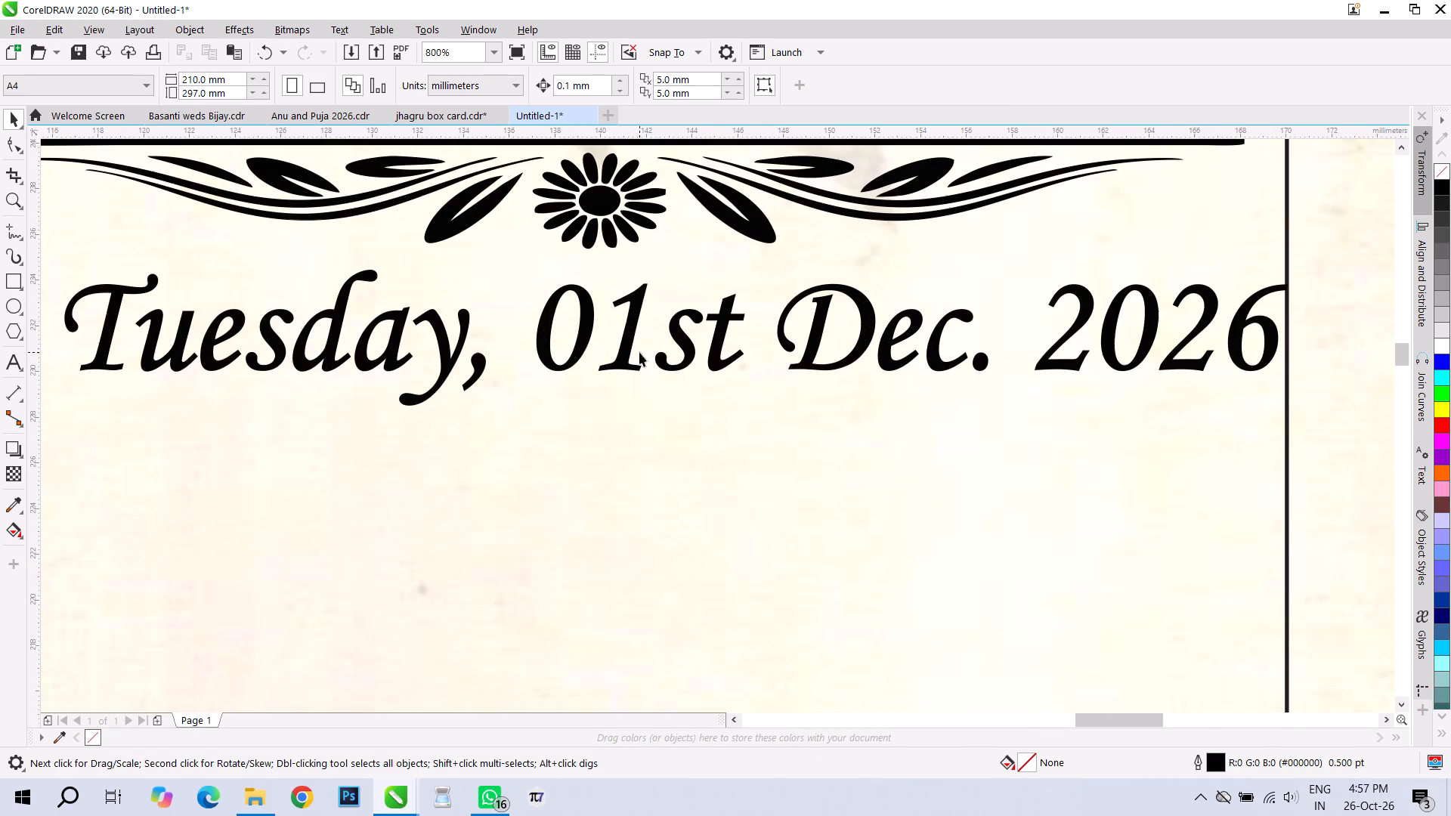
scroll(647, 352, "down", 3)
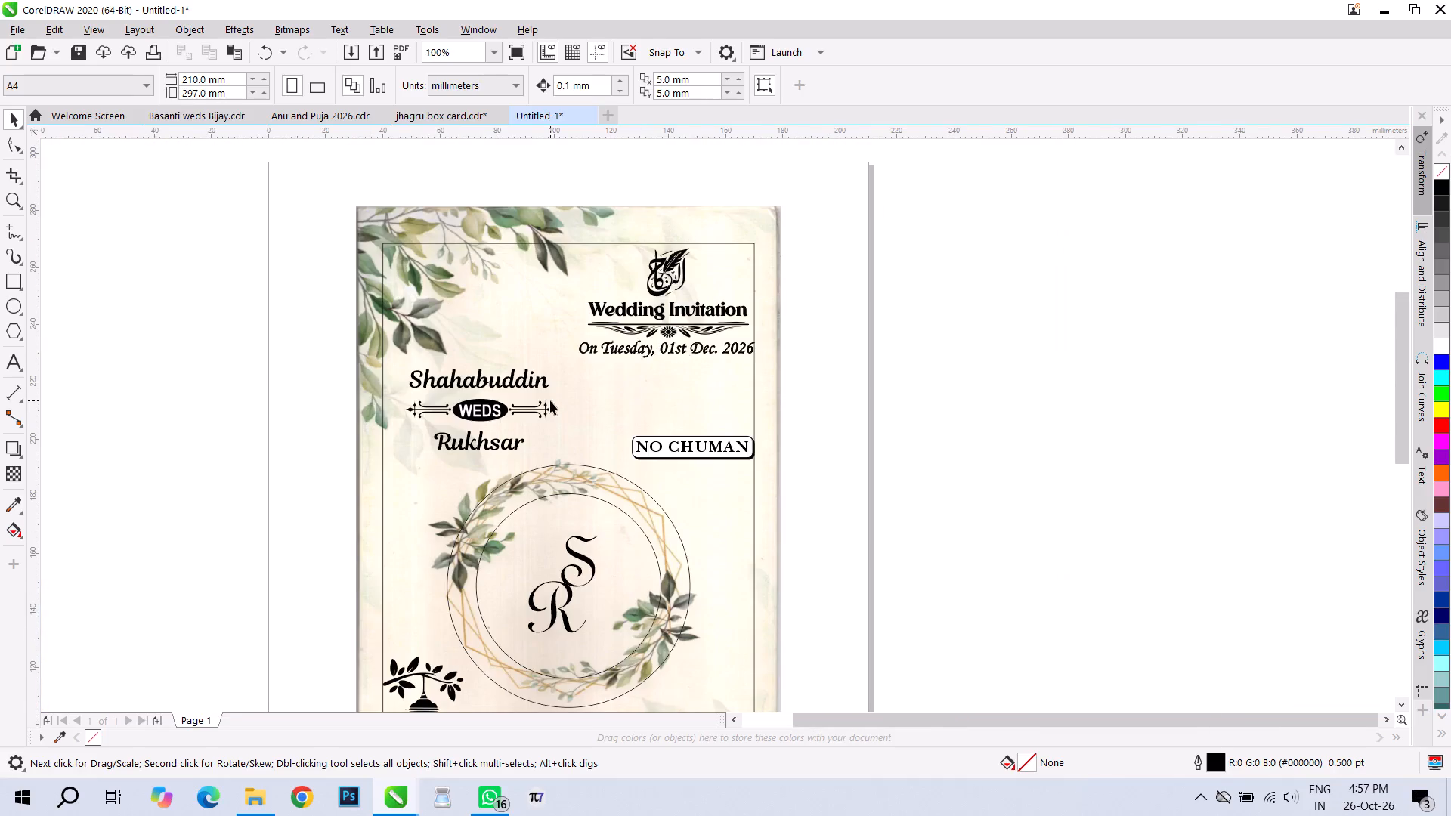
scroll(550, 400, "up", 1)
scroll(385, 365, "down", 1)
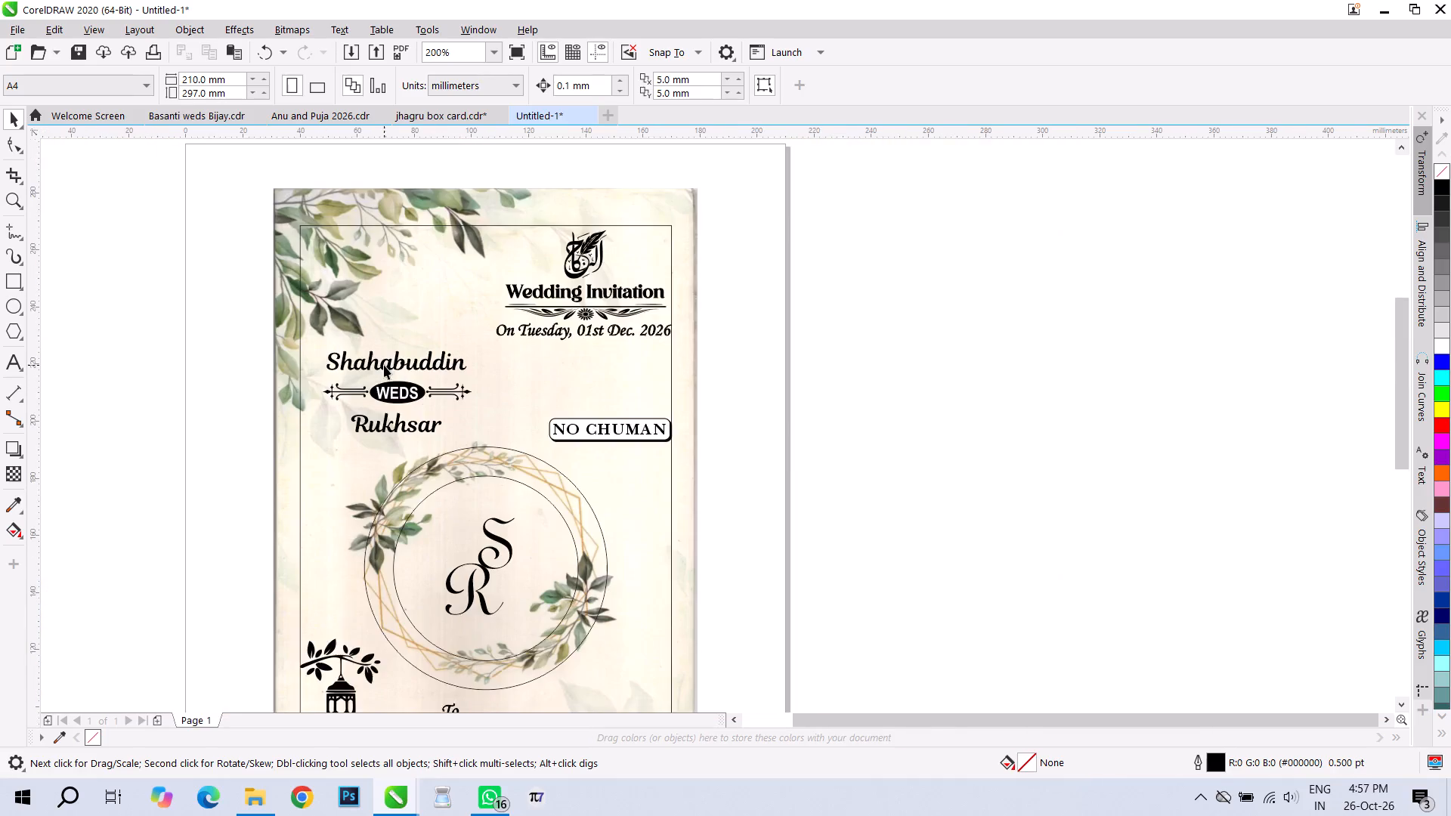
scroll(384, 366, "down", 1)
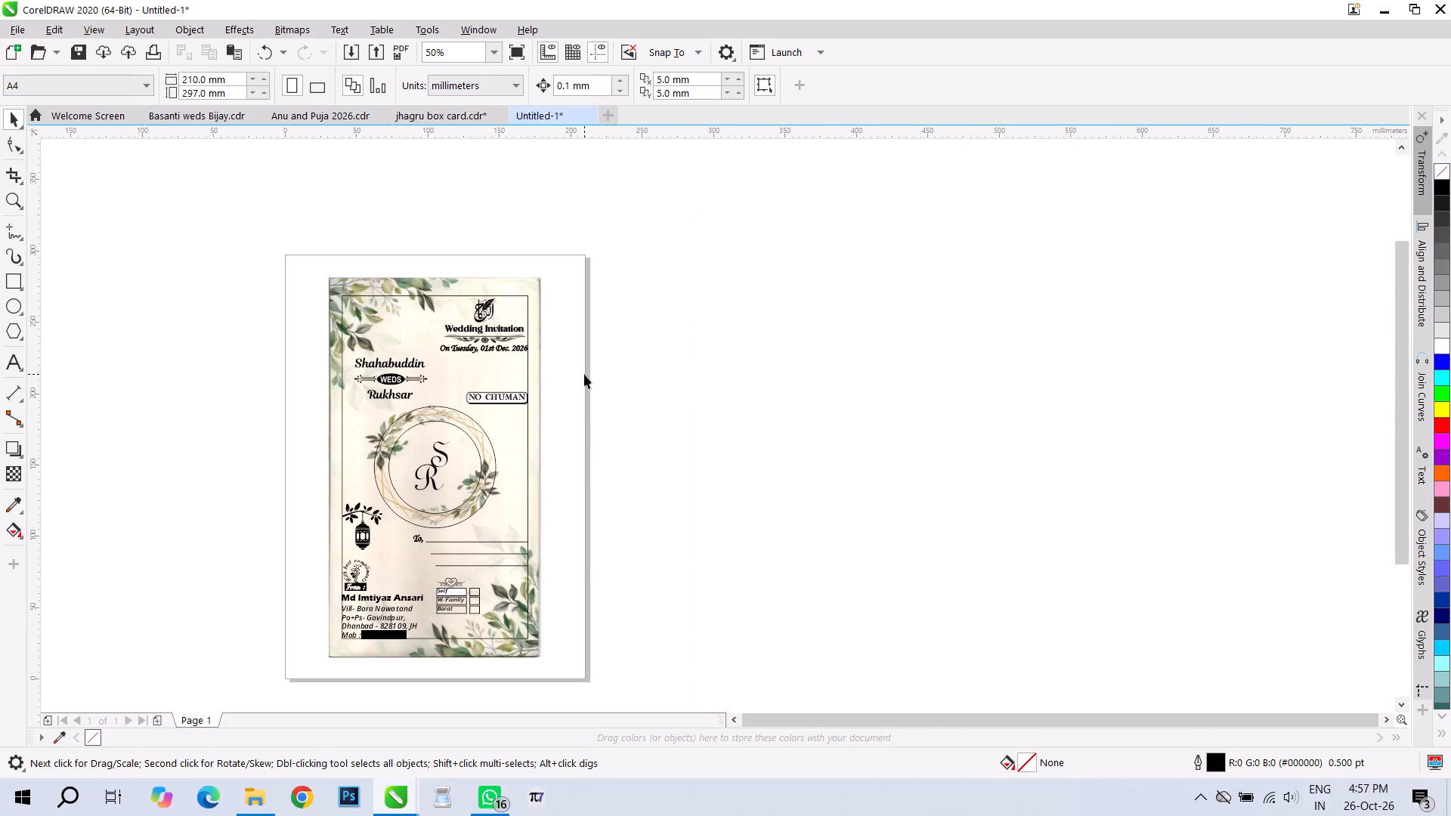
Move both concentric circles around the S R monogram off the page, centred at about X 326 mm, Y 164 mm.
scroll(414, 493, "up", 1)
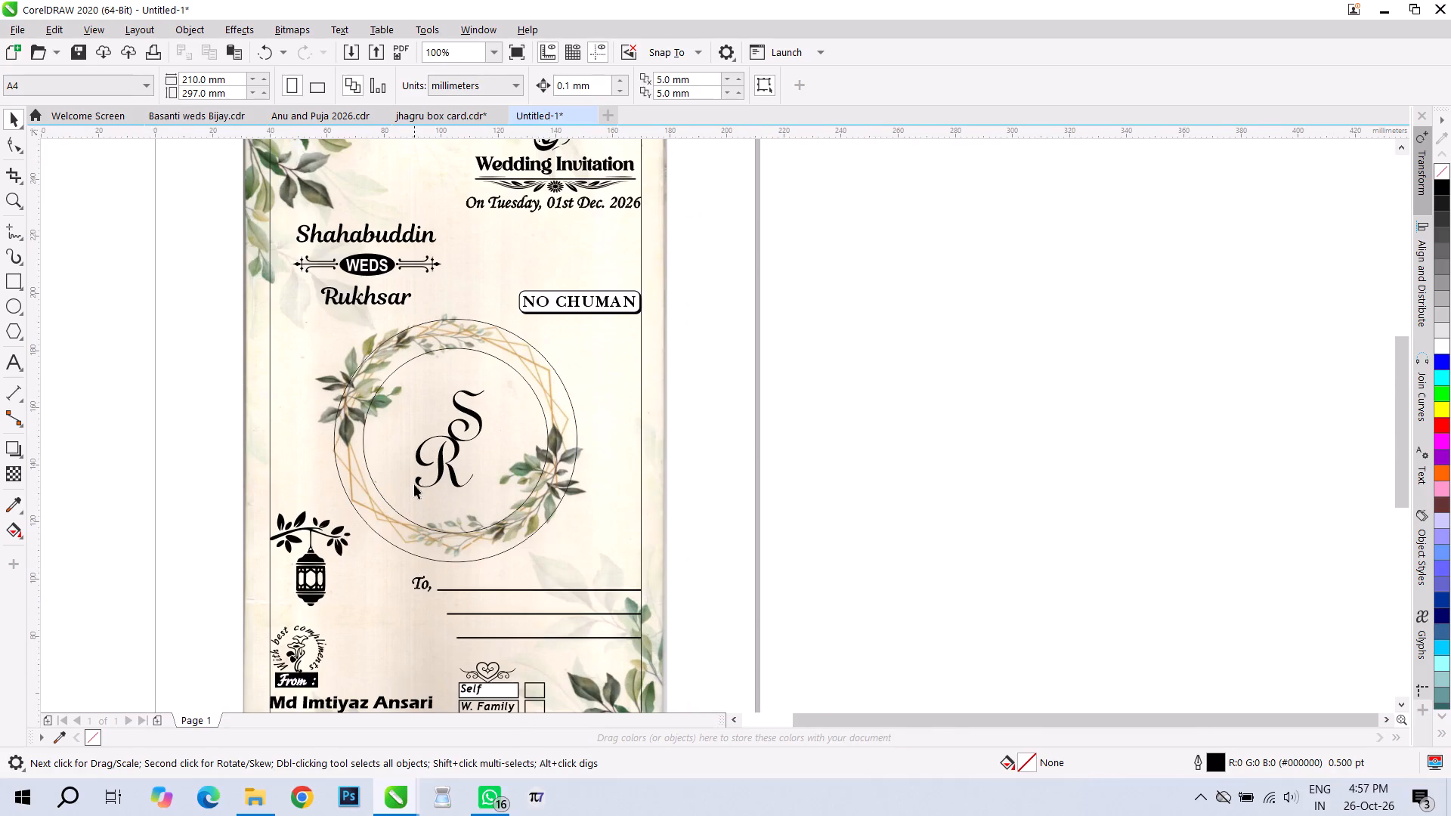
left_click(468, 350)
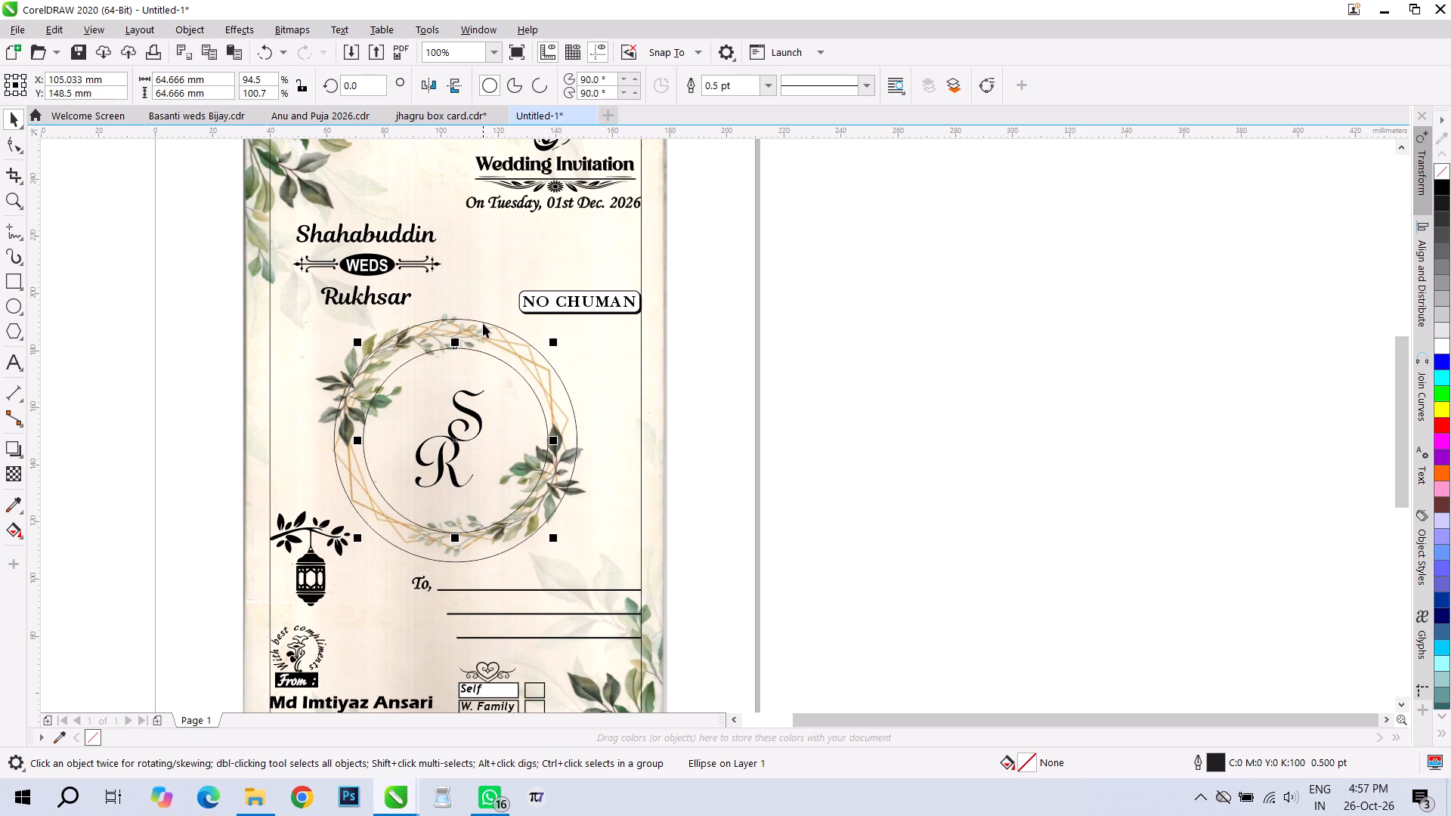
left_click(484, 322, "shift")
left_click_drag(482, 322, 1114, 277)
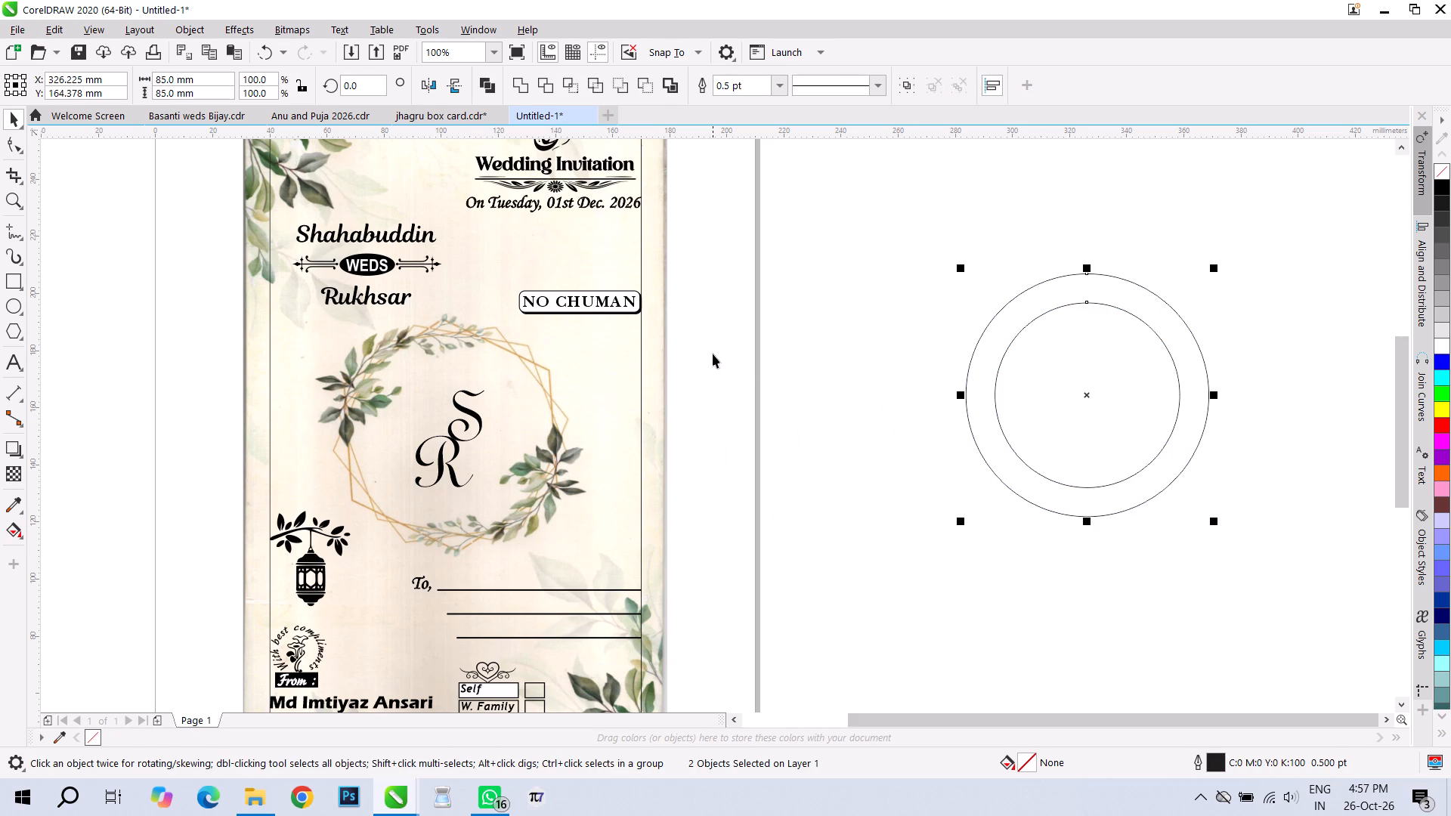
Enlarge the S R monogram inside the floral wreath to about 28 × 39 mm.
left_click_drag(712, 345, 327, 522)
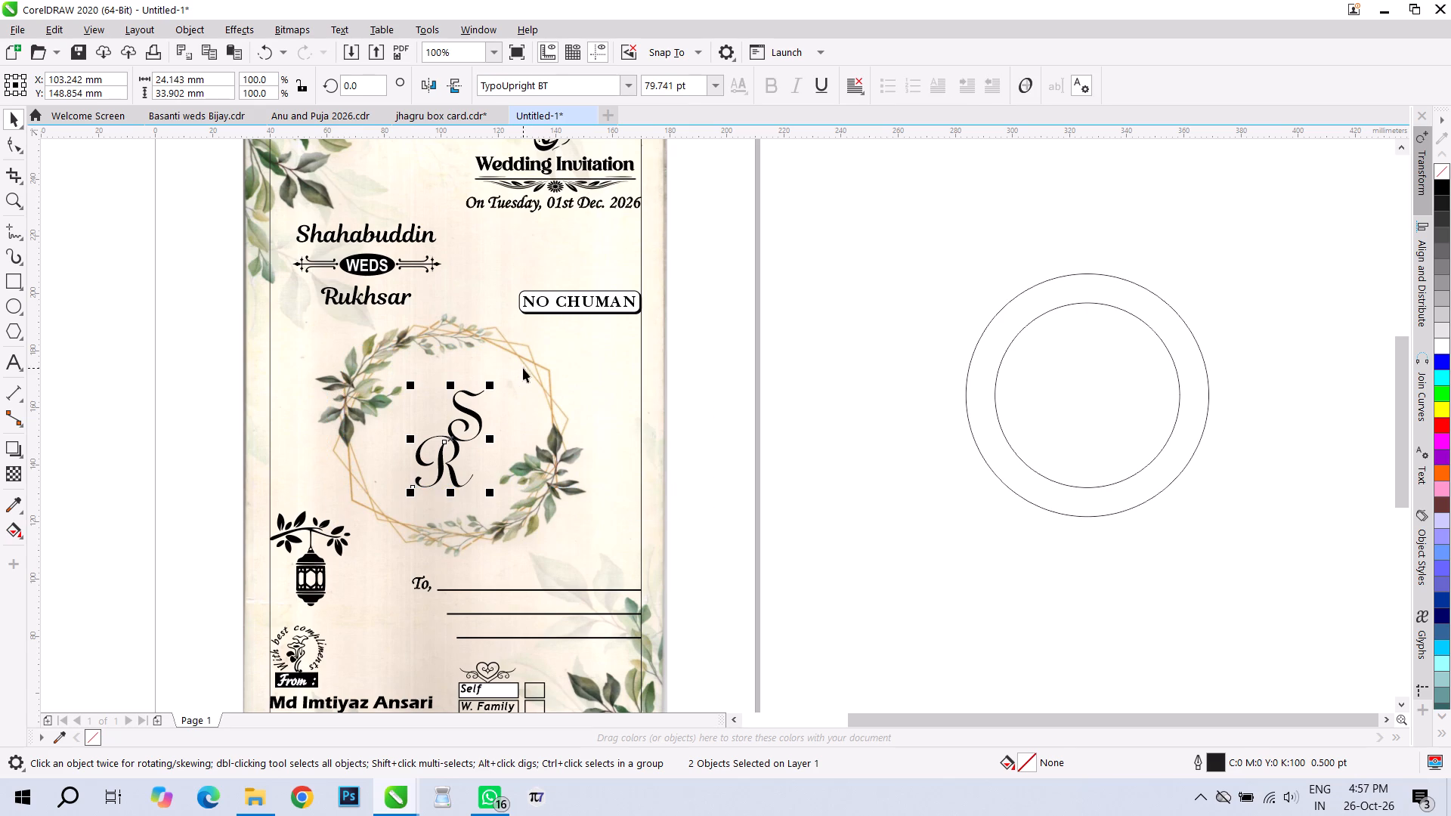
left_click_drag(490, 383, 503, 369, "shift")
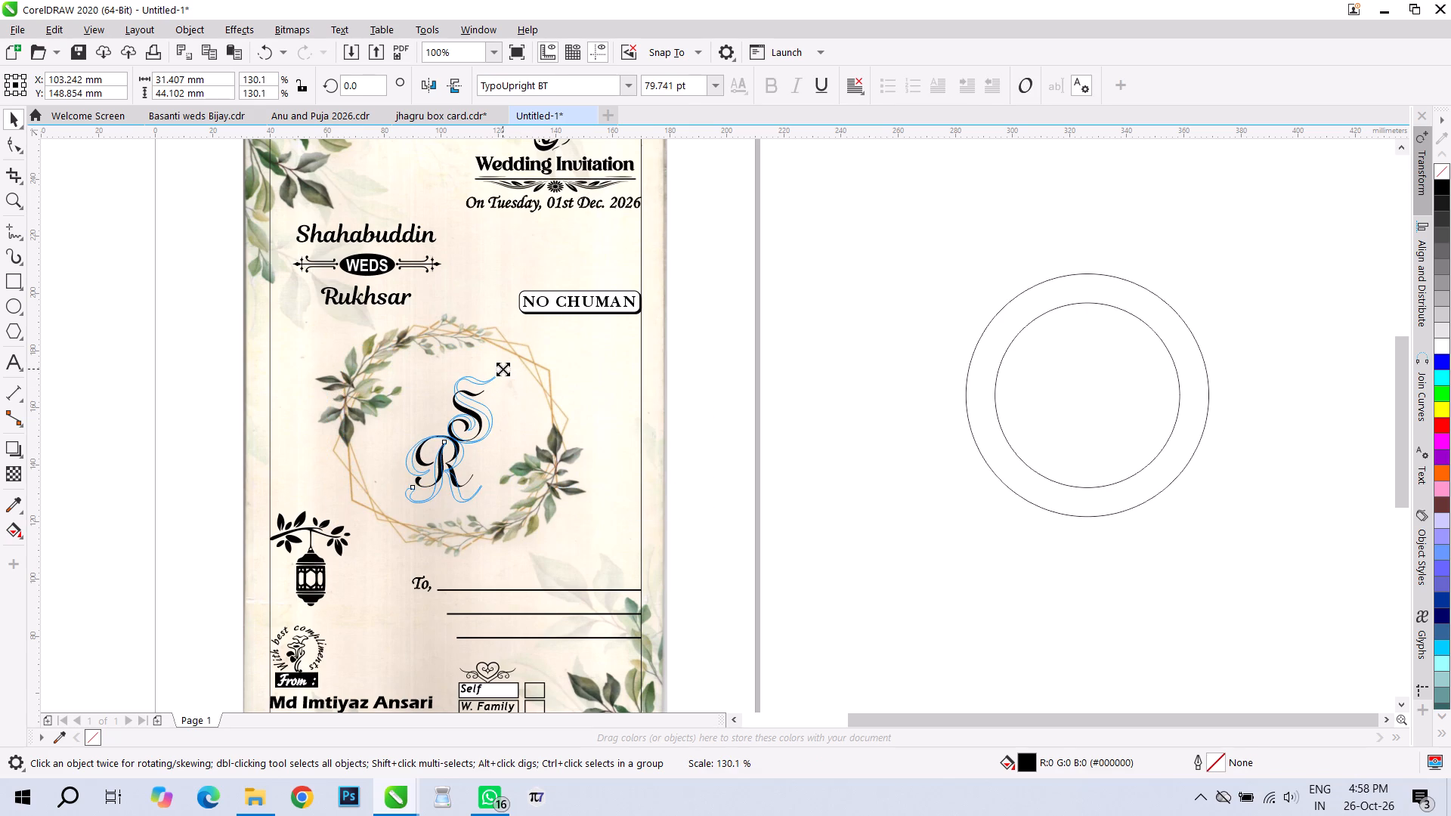
left_click_drag(503, 369, 503, 376, "shift")
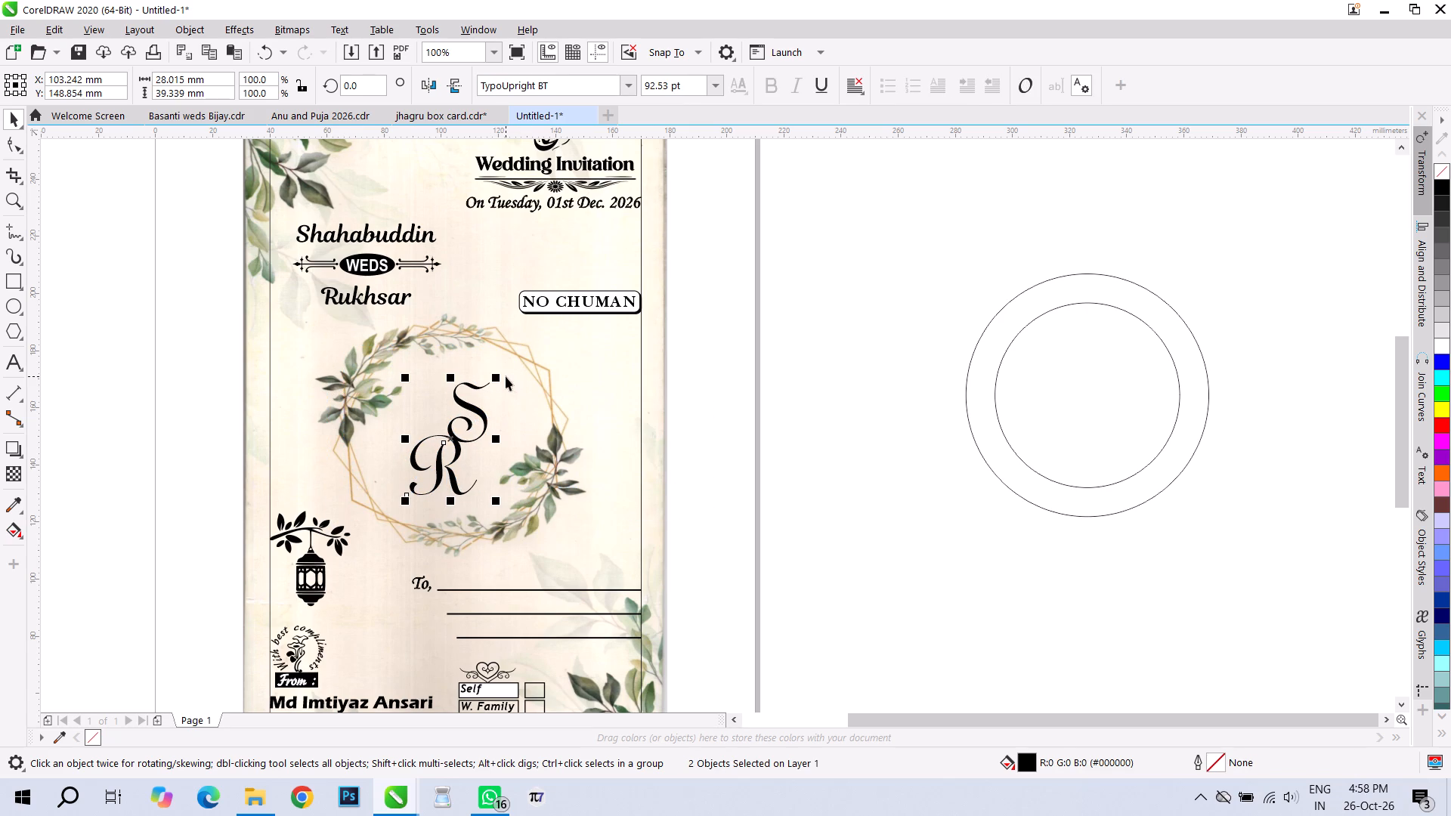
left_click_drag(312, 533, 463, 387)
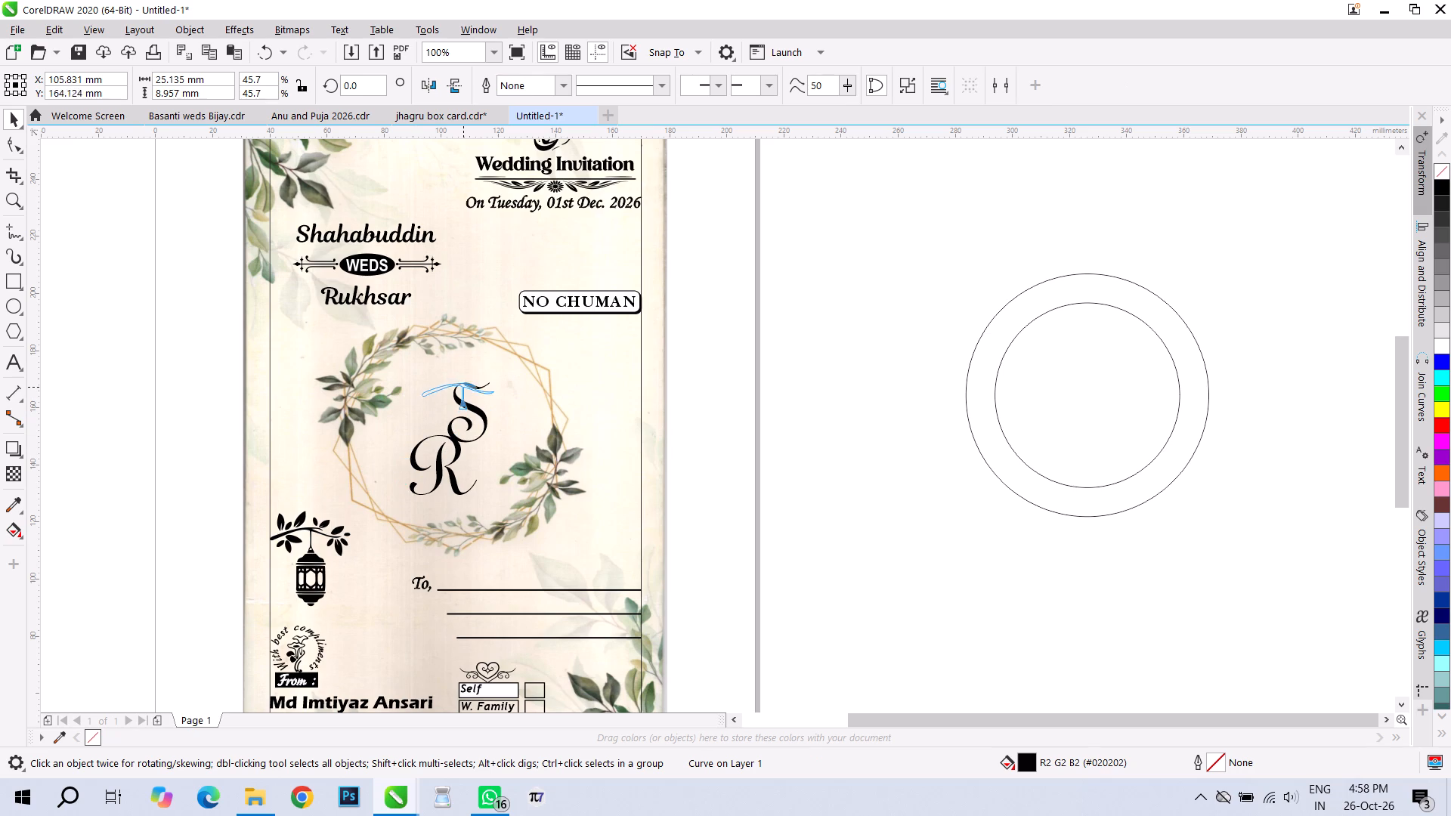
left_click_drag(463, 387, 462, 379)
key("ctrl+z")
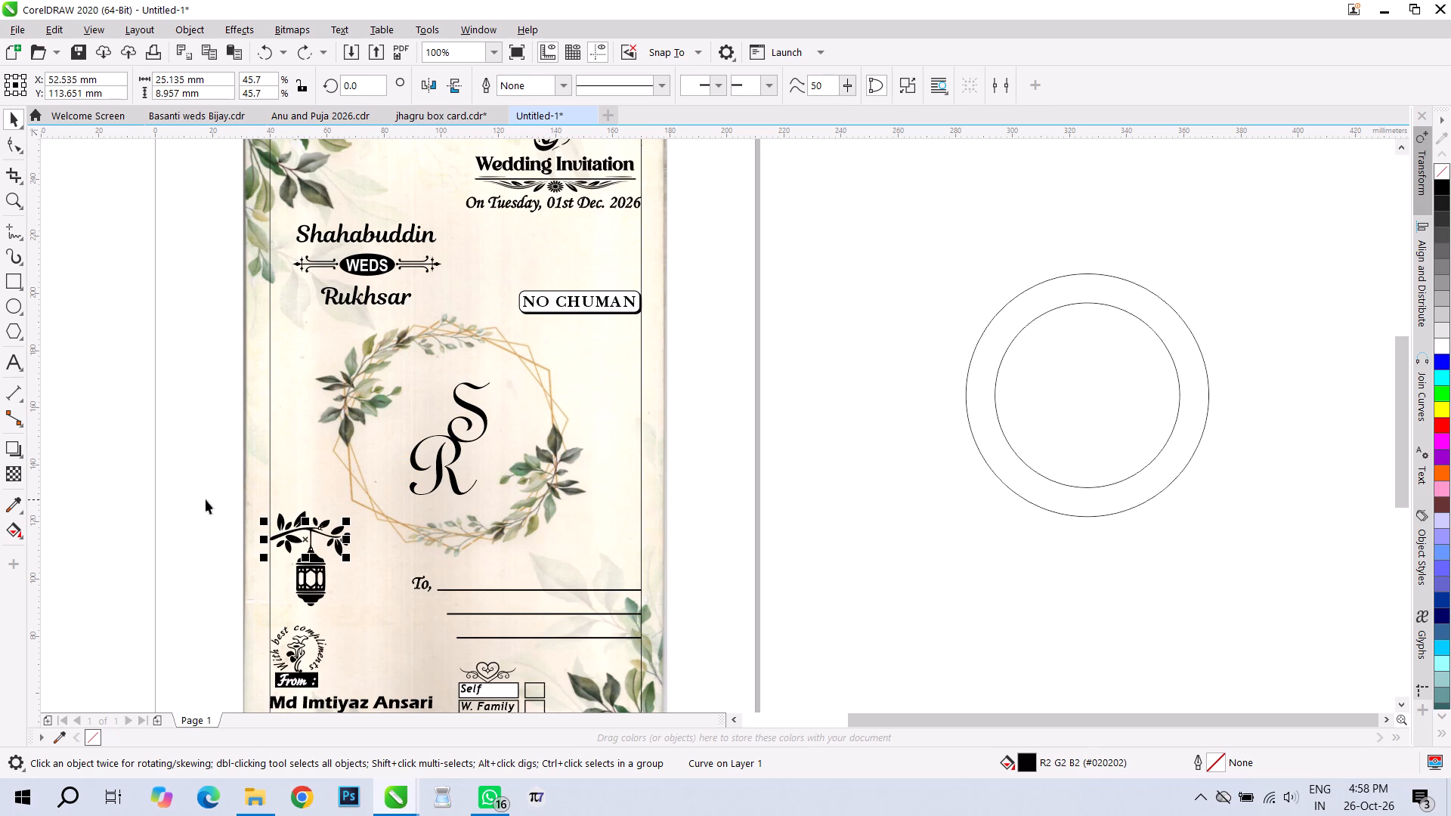
Group all the pieces of the hanging lantern and its leafy branch.
left_click_drag(207, 499, 361, 618)
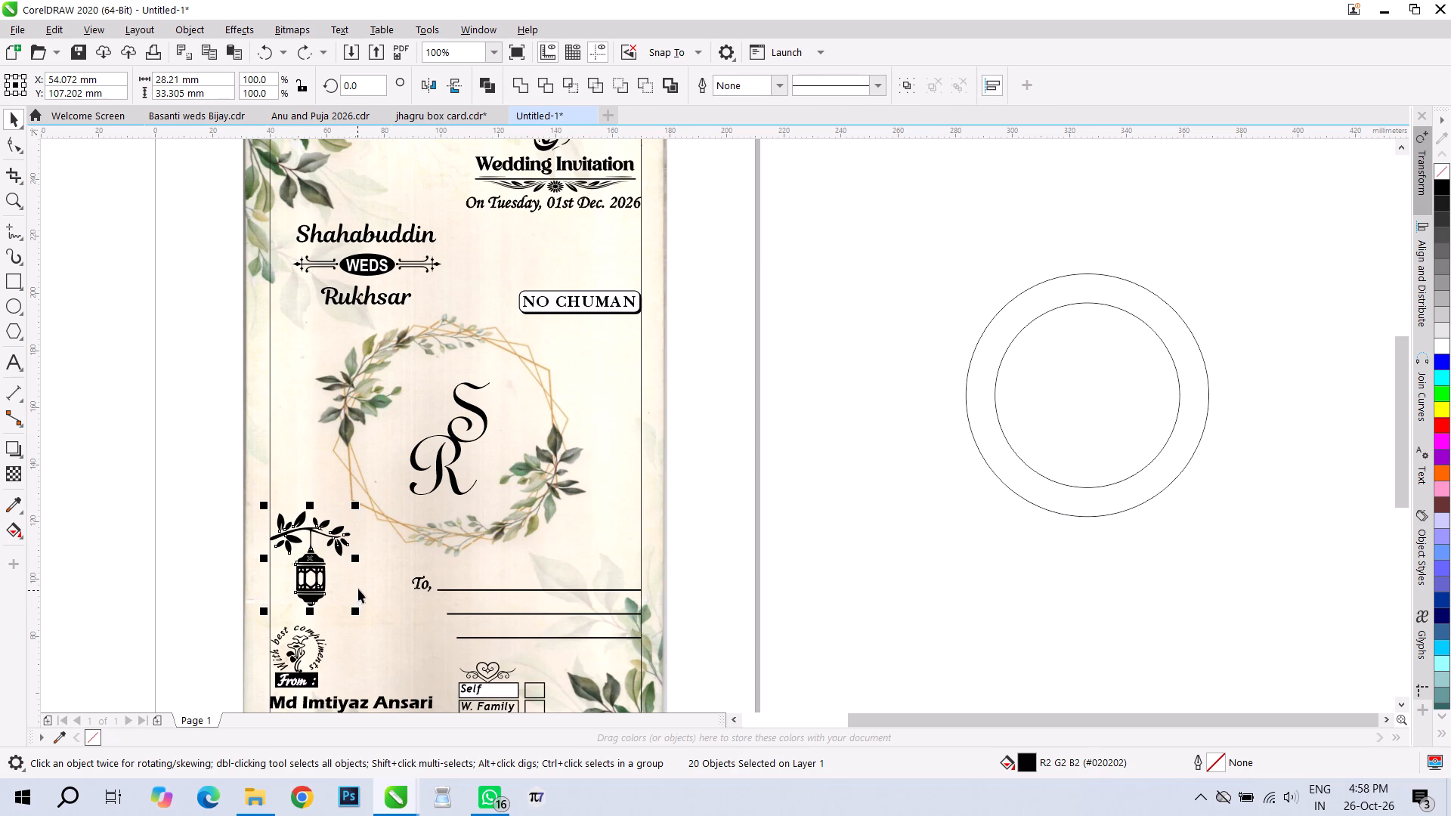
key("ctrl+g")
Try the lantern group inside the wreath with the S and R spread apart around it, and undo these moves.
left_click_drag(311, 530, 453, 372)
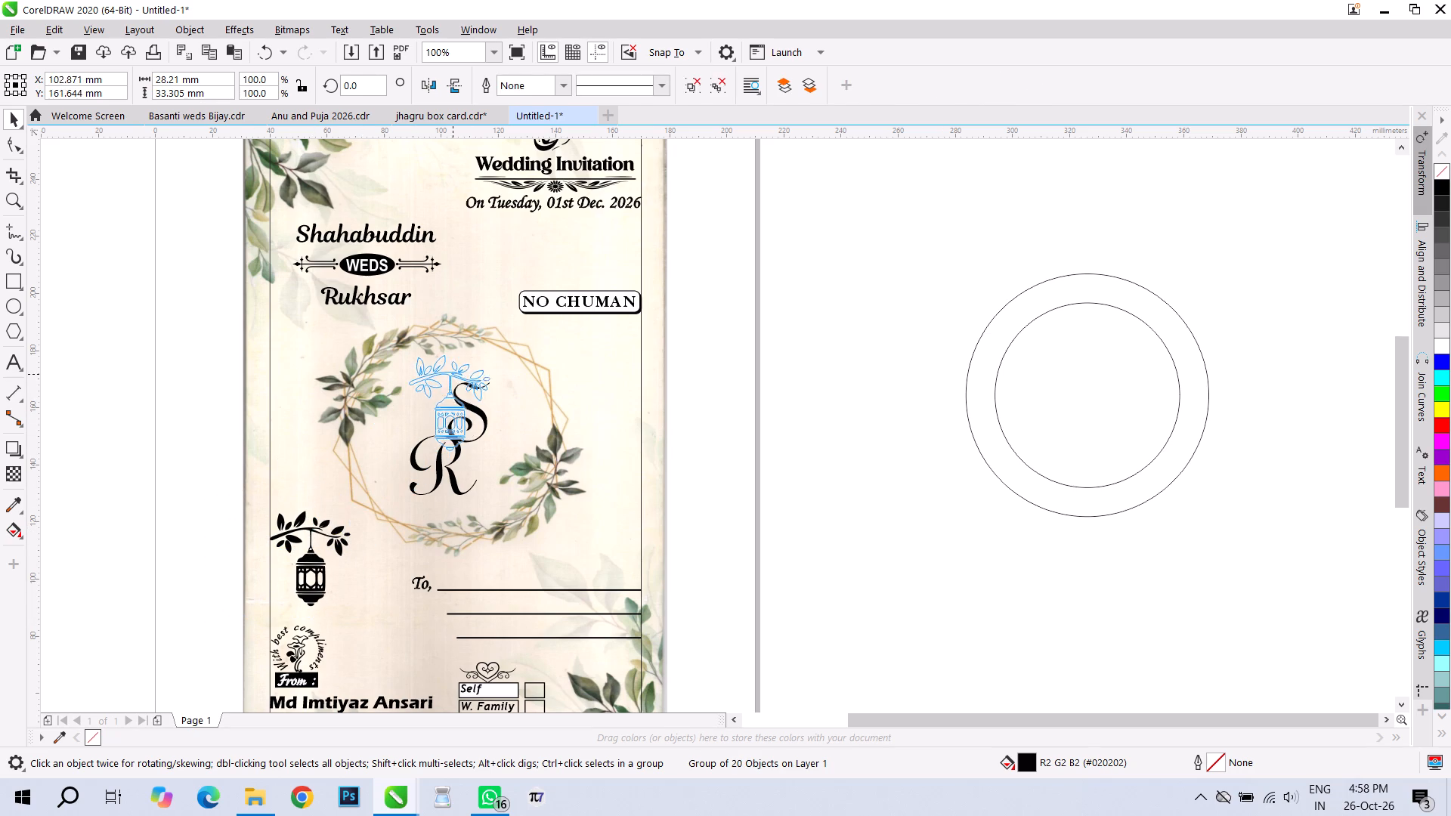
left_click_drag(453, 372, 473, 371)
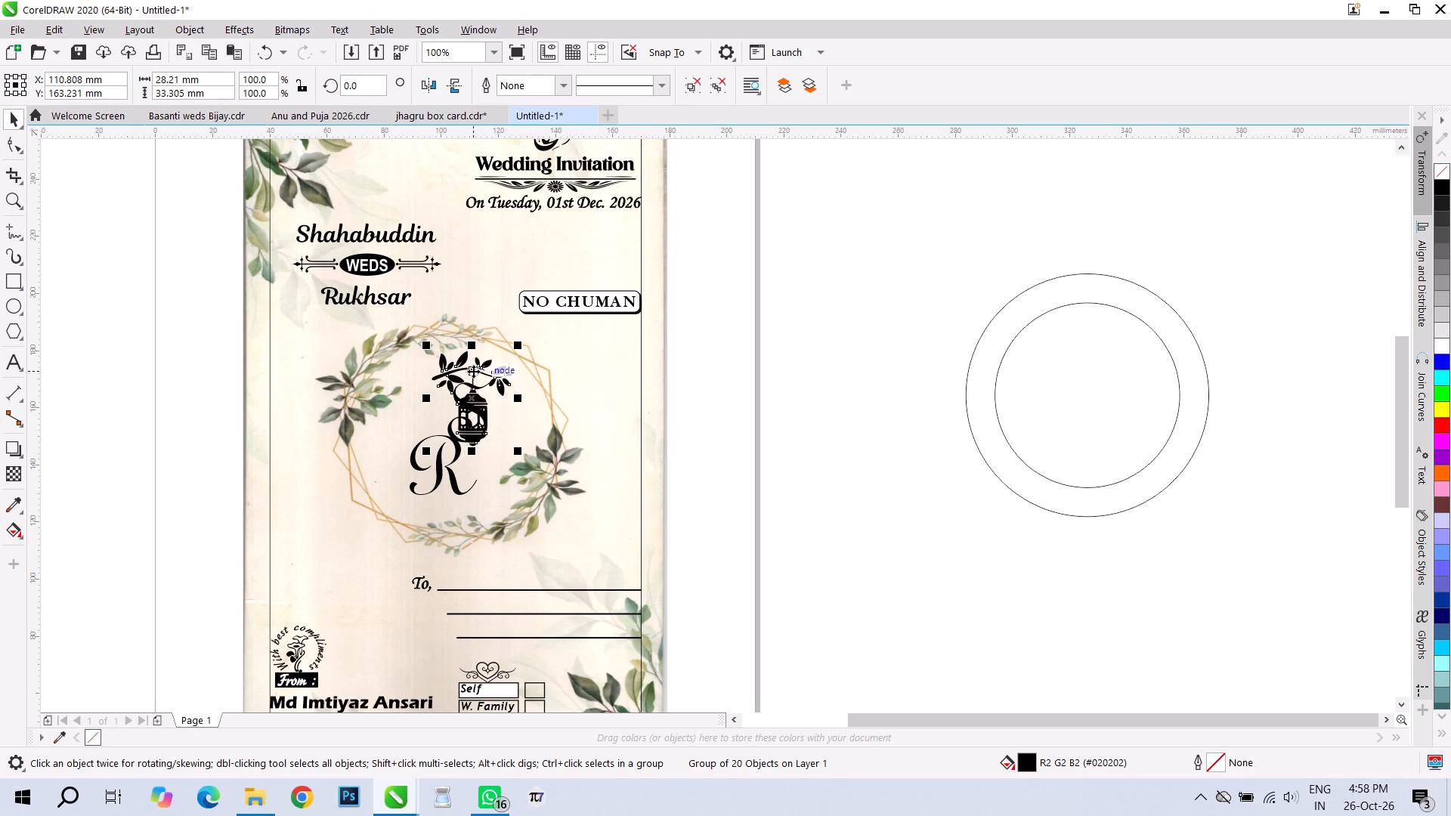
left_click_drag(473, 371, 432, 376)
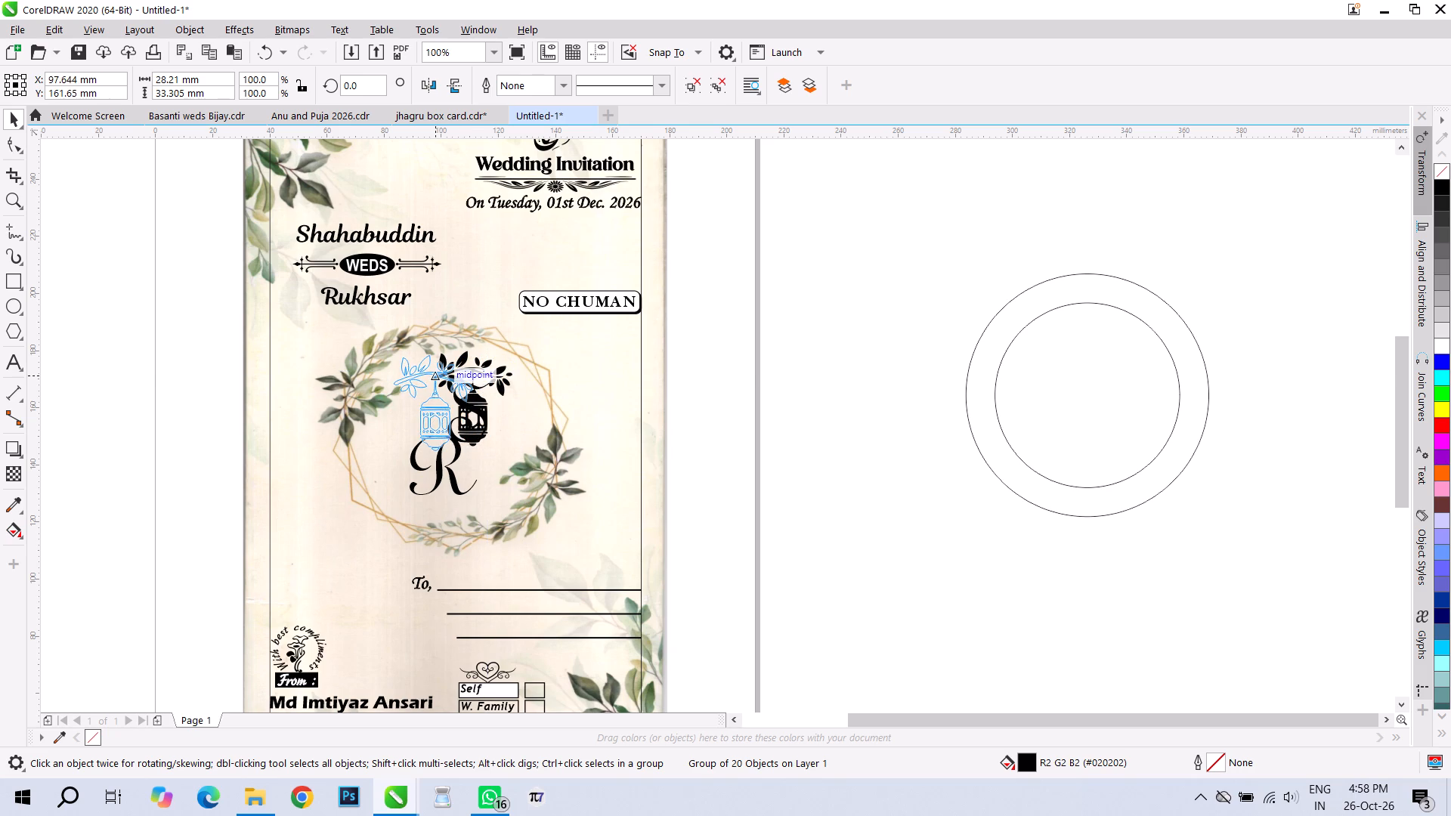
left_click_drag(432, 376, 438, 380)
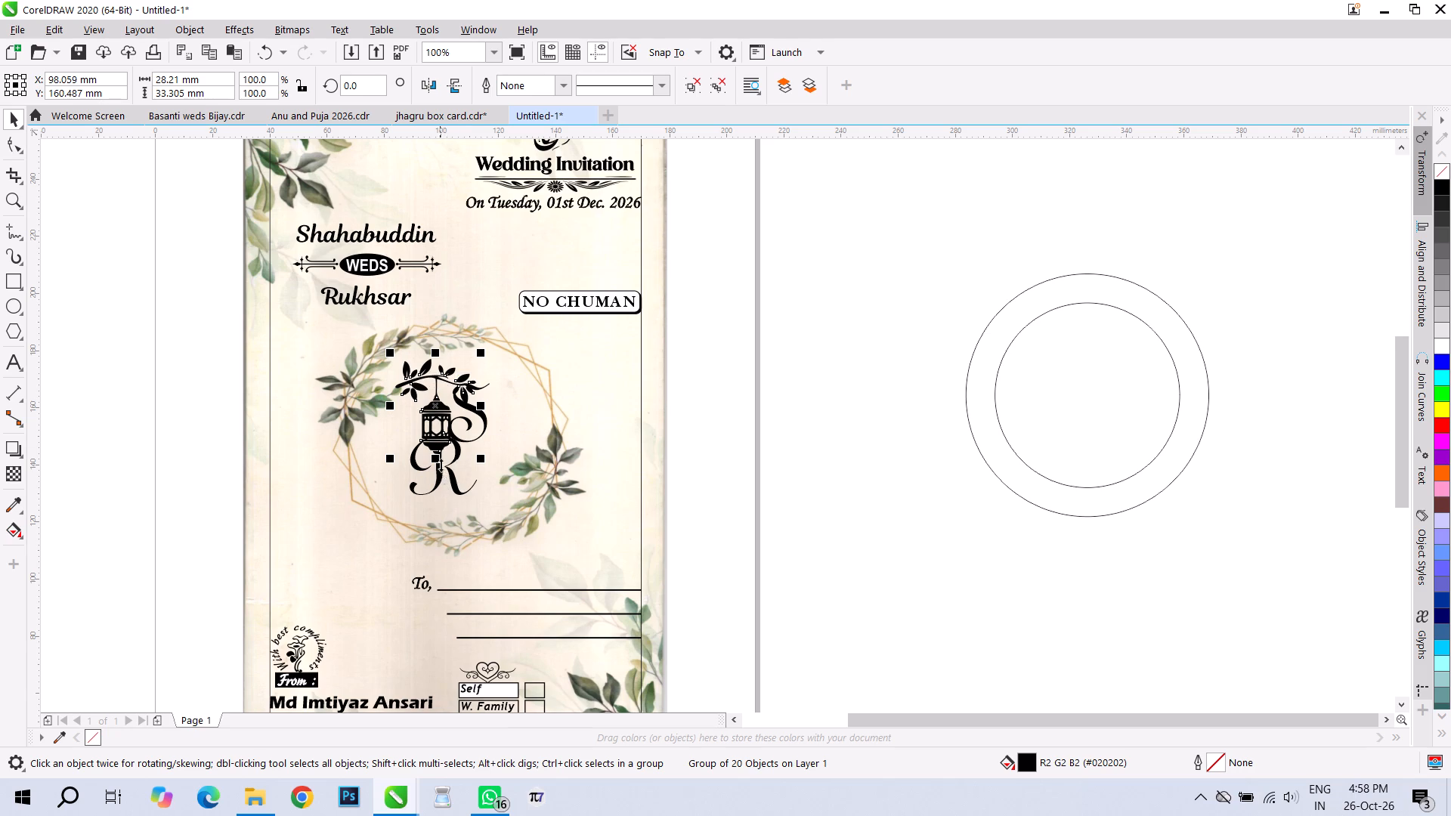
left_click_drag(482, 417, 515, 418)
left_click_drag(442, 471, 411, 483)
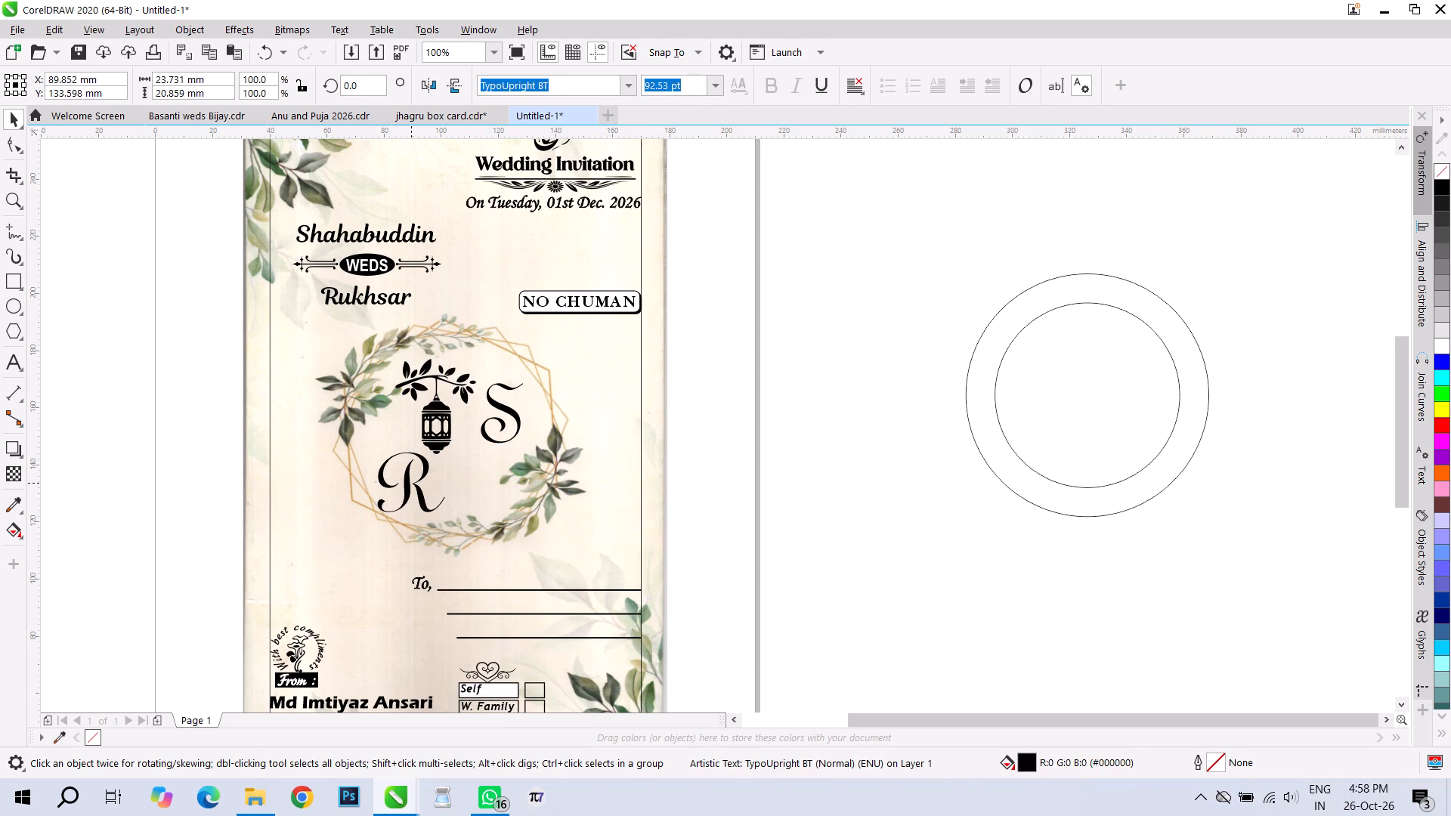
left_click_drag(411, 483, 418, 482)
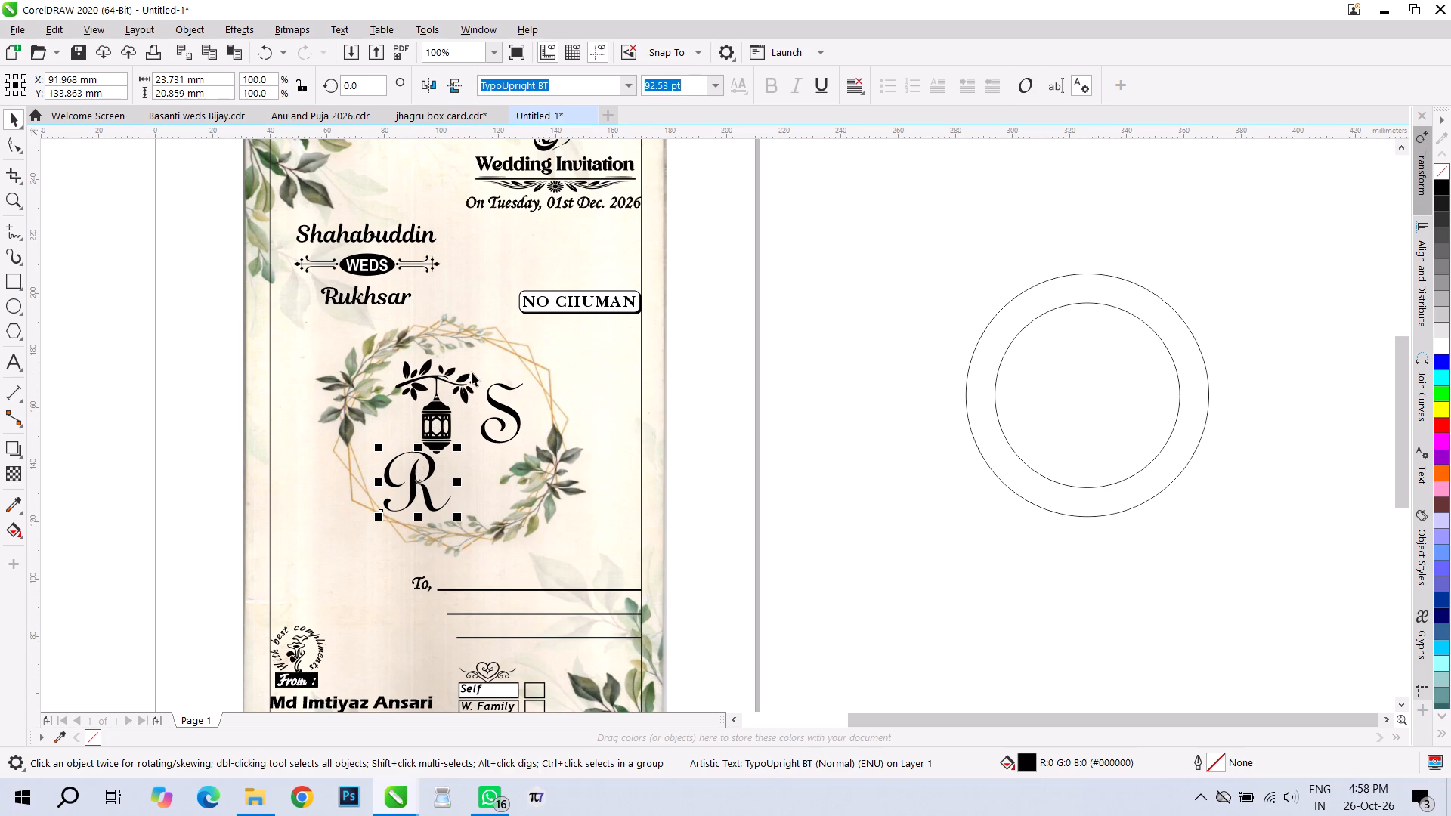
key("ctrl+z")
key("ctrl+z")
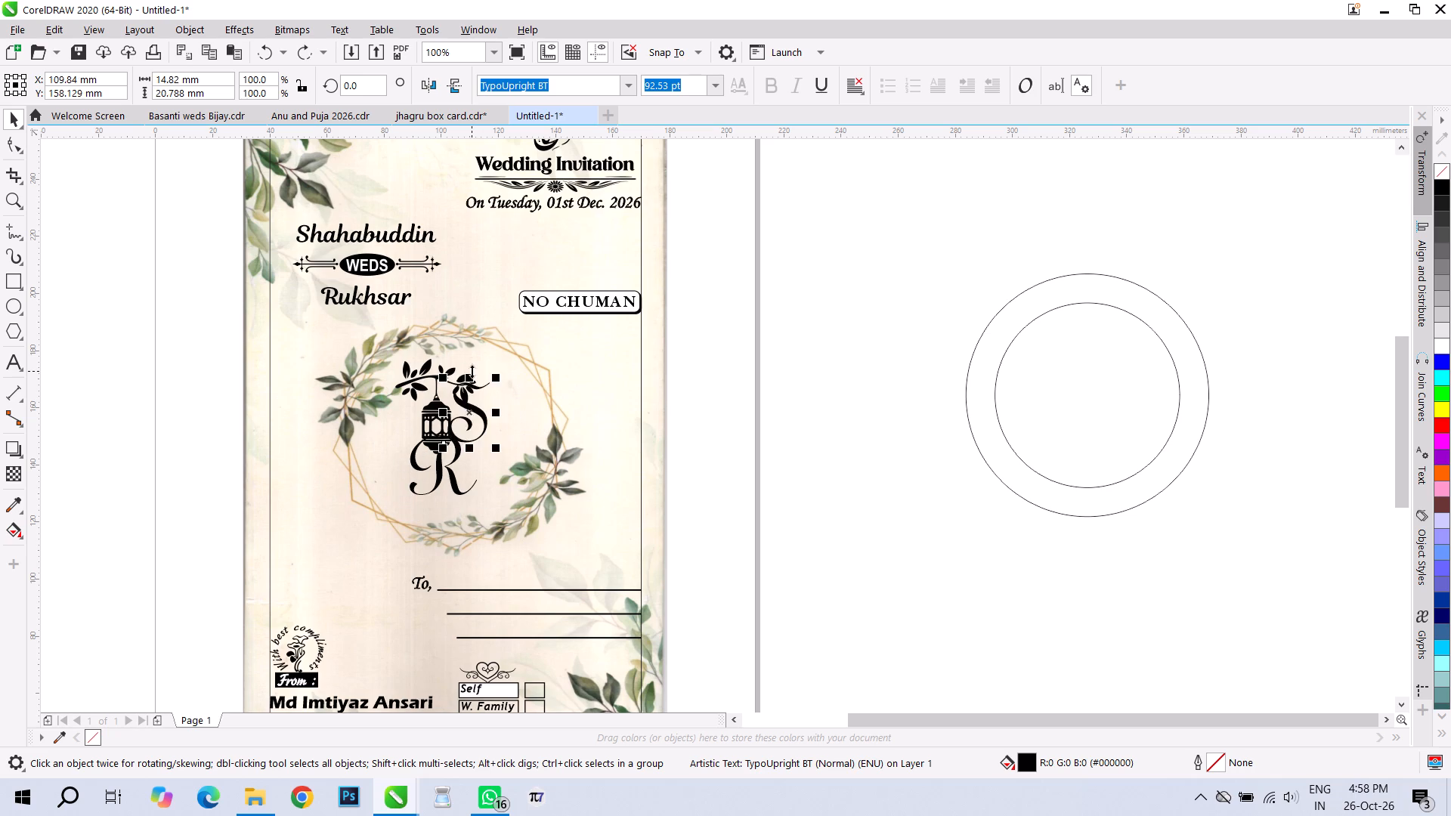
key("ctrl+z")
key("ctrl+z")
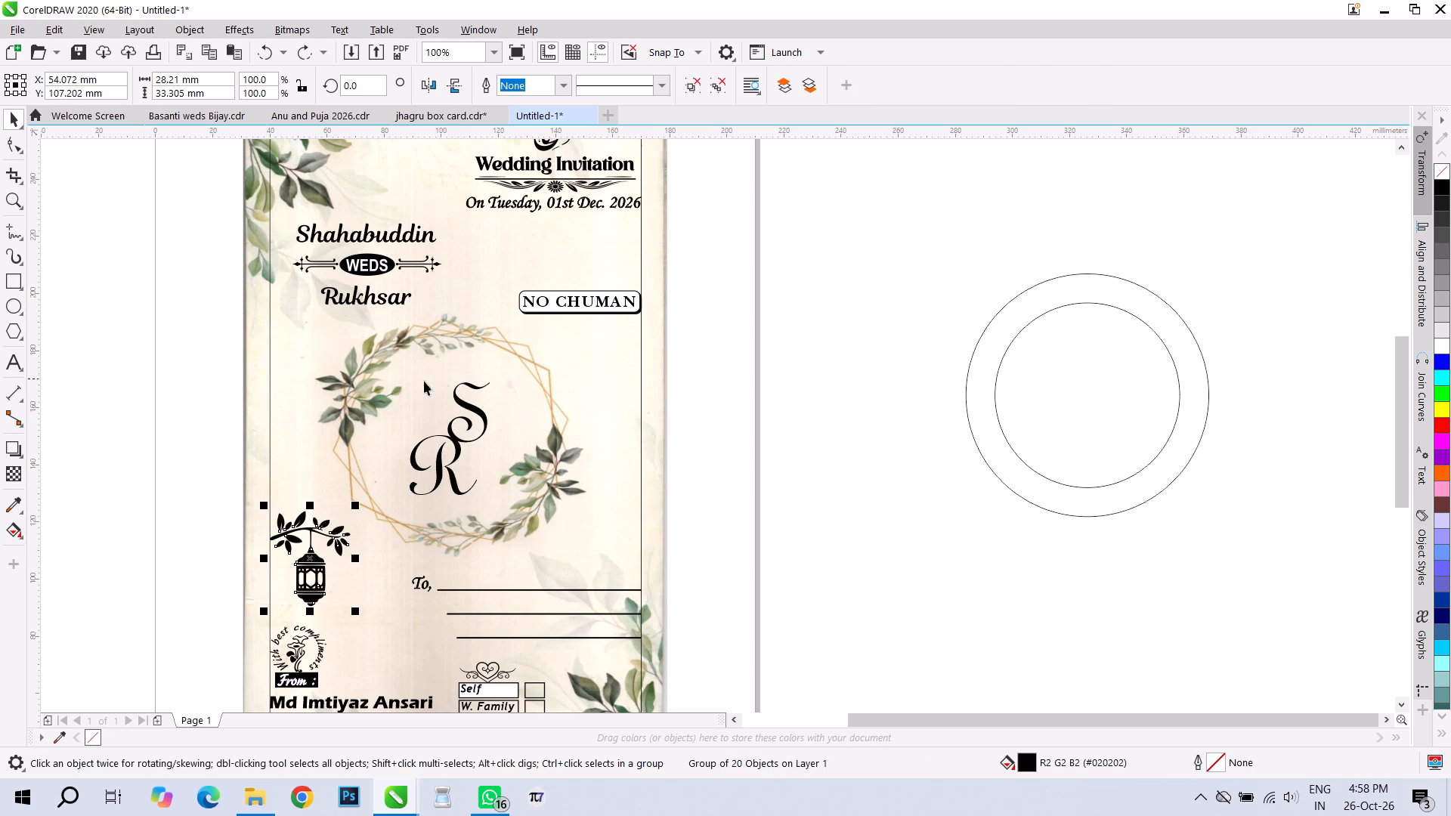
Move the S R monogram slightly up within the wreath, centred at about X 102 mm, Y 152 mm.
left_click(175, 333)
left_click_drag(171, 327, 488, 469)
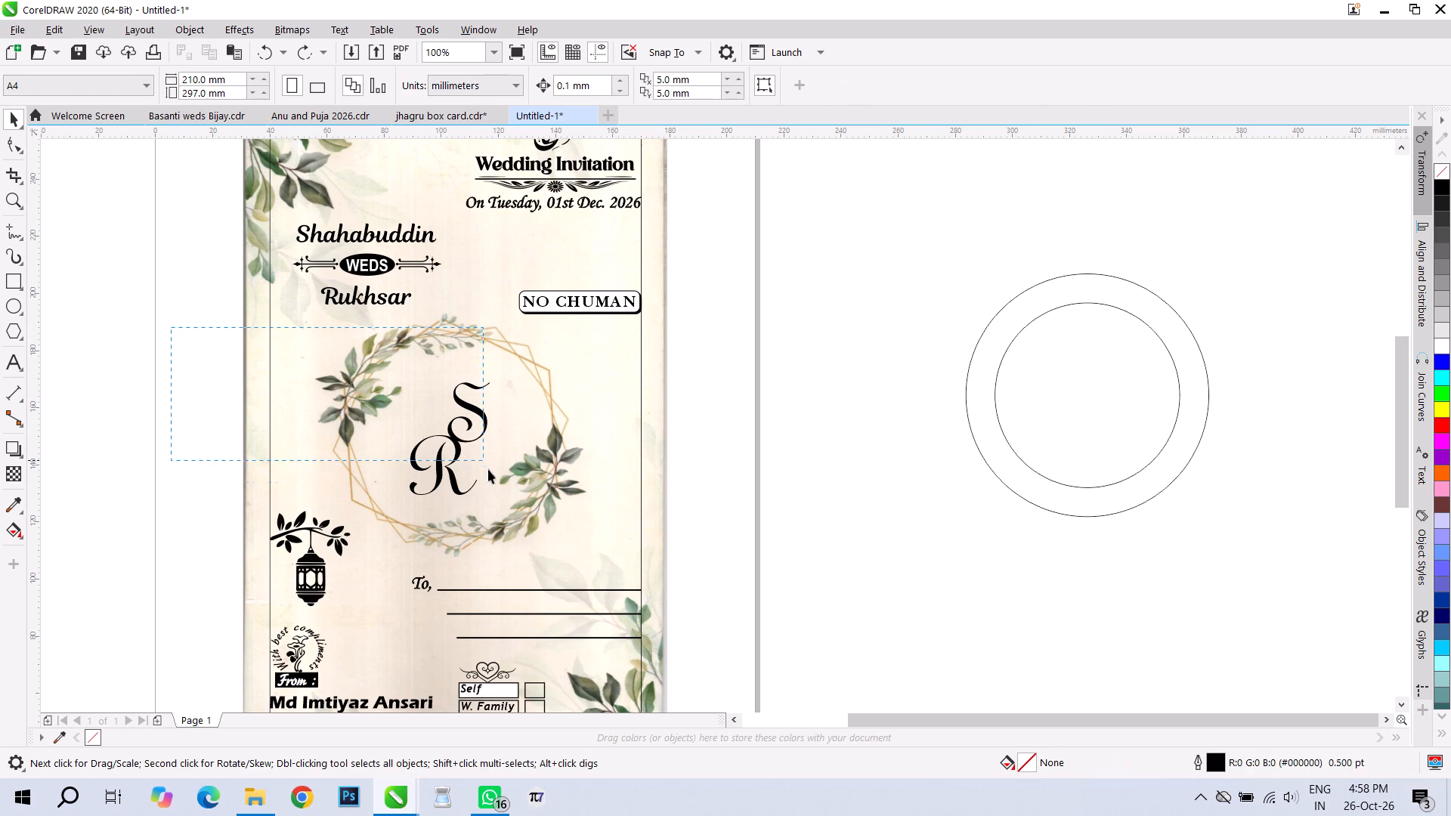
left_click_drag(488, 469, 513, 506)
left_click_drag(475, 407, 471, 398)
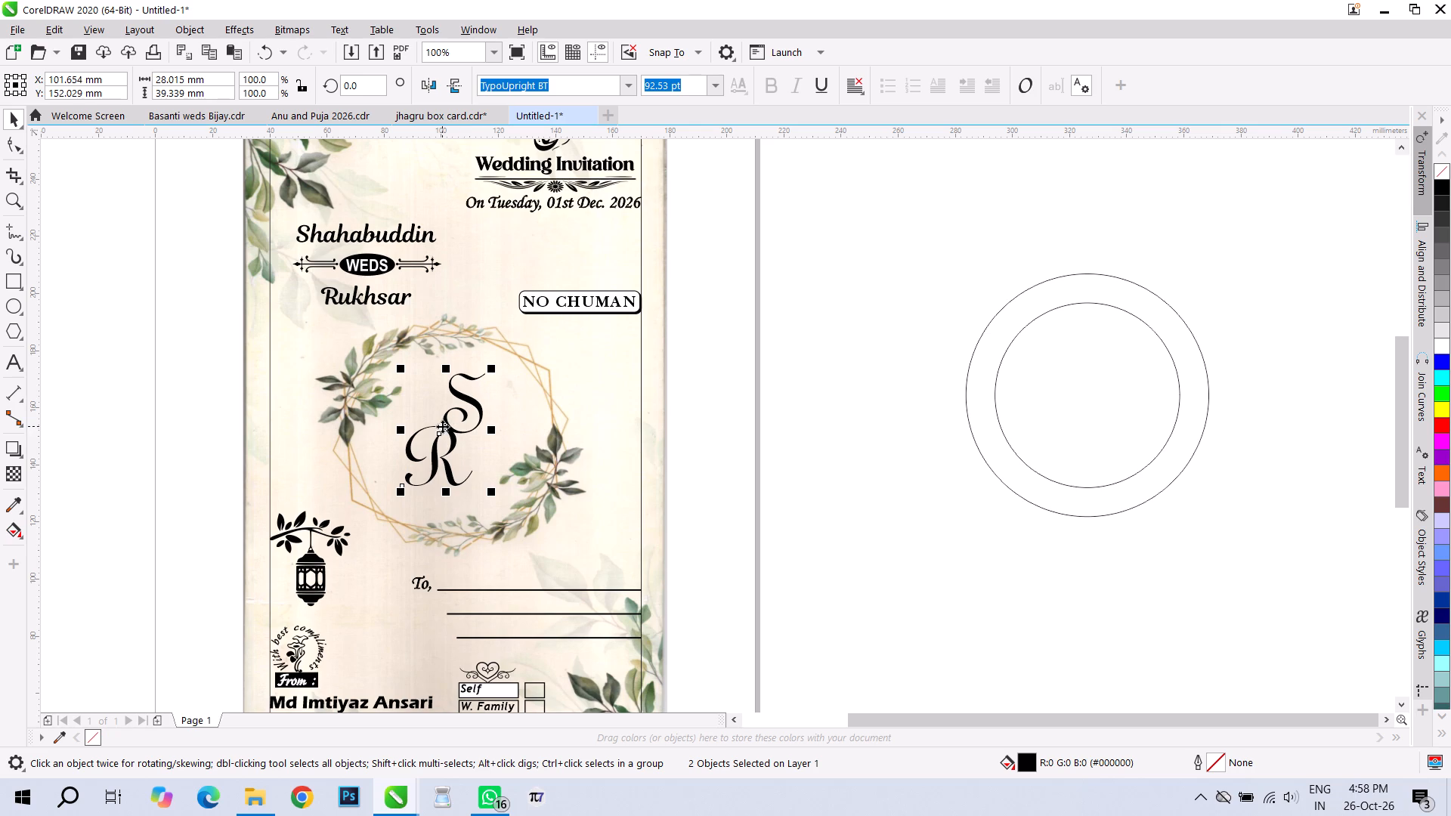
Stack the S above the R so the letters overlap, with the R centred at about X 104 mm, Y 148 mm.
left_click(753, 358)
left_click_drag(466, 397, 430, 401)
key("ctrl+z")
left_click_drag(452, 388, 416, 388)
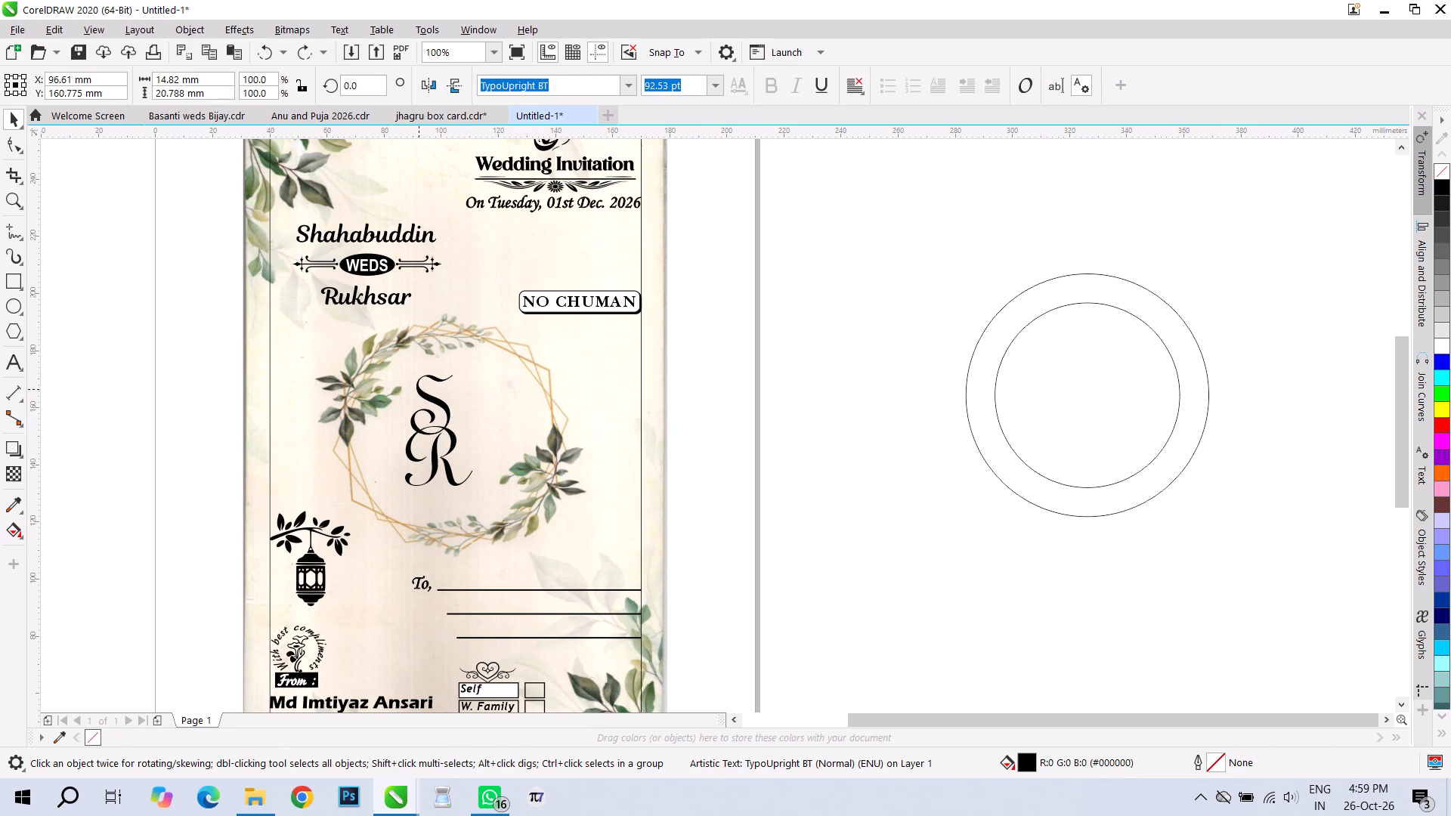
left_click_drag(416, 388, 426, 385)
left_click_drag(436, 460, 444, 460)
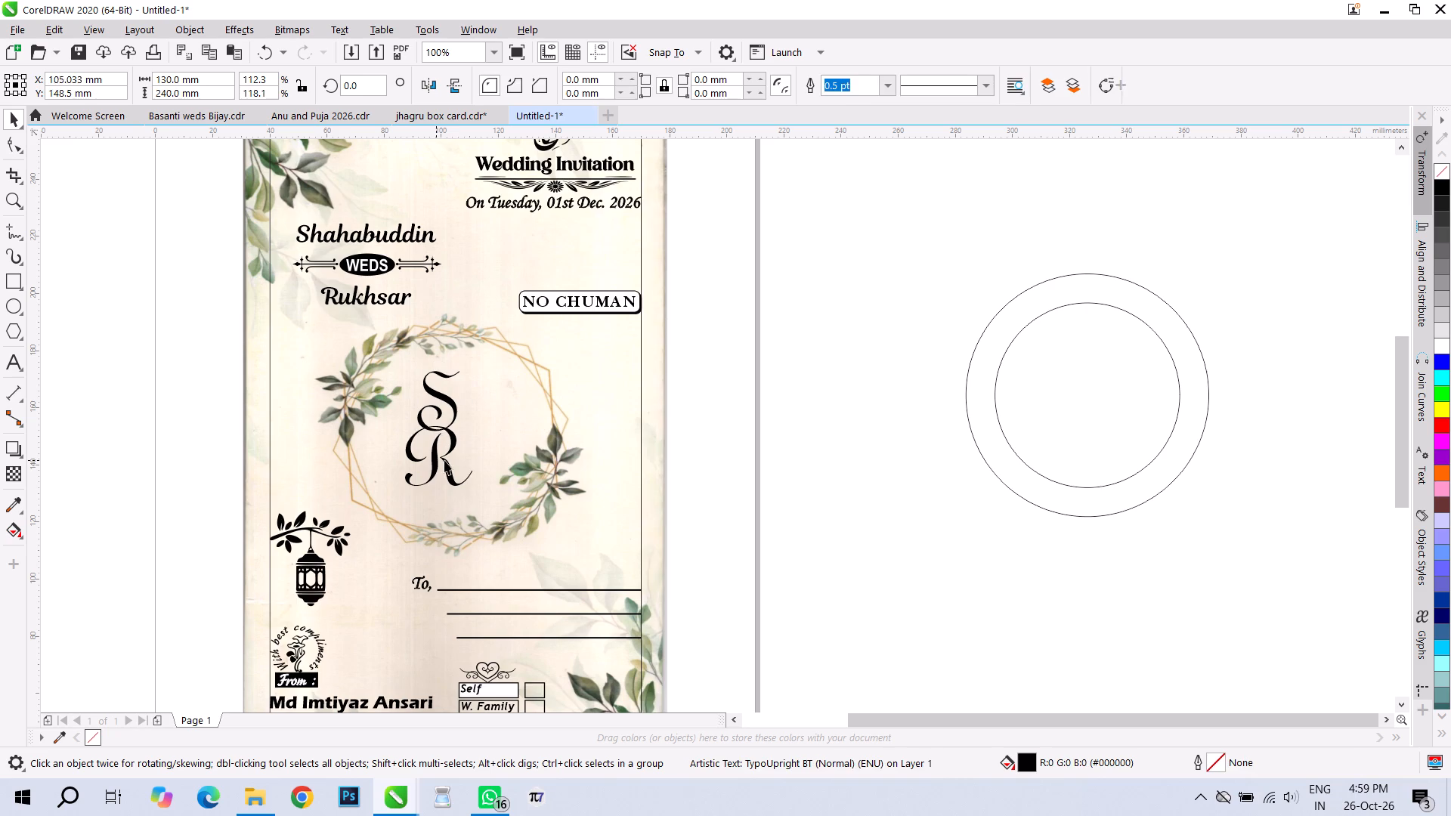
left_click_drag(444, 460, 460, 461)
key("ctrl+z")
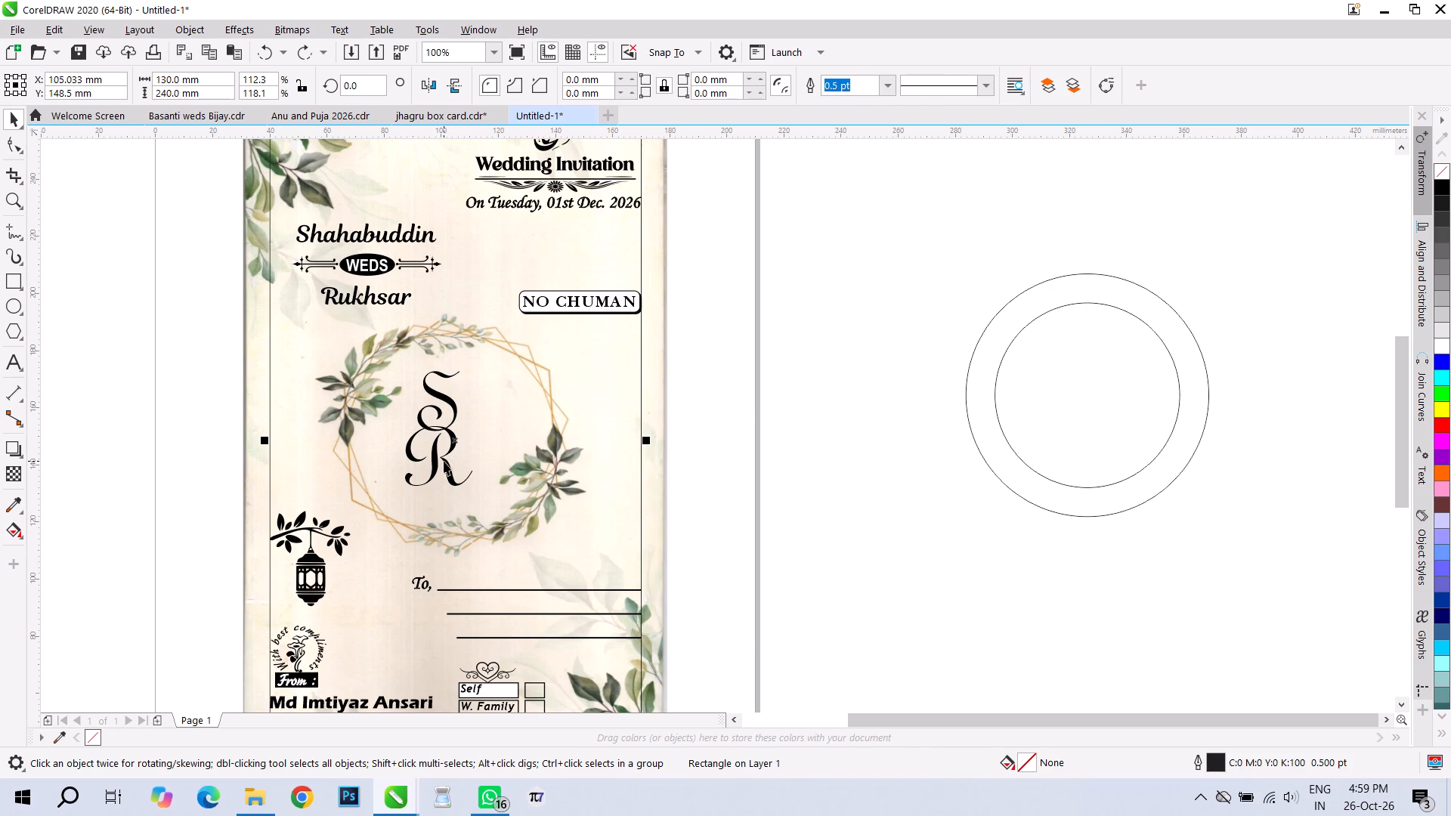
left_click(444, 461)
left_click_drag(449, 467, 470, 462)
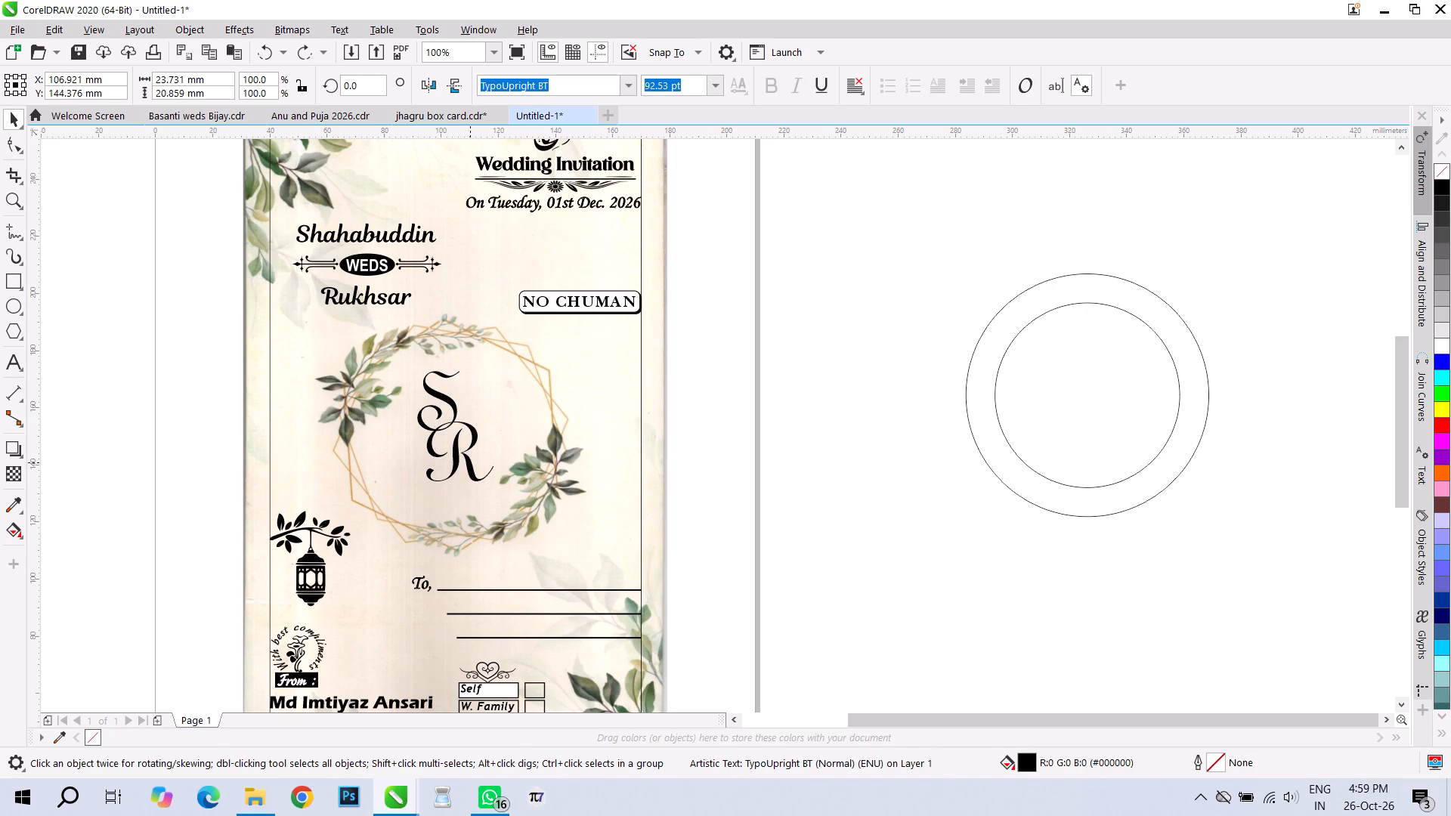
left_click_drag(470, 462, 463, 452)
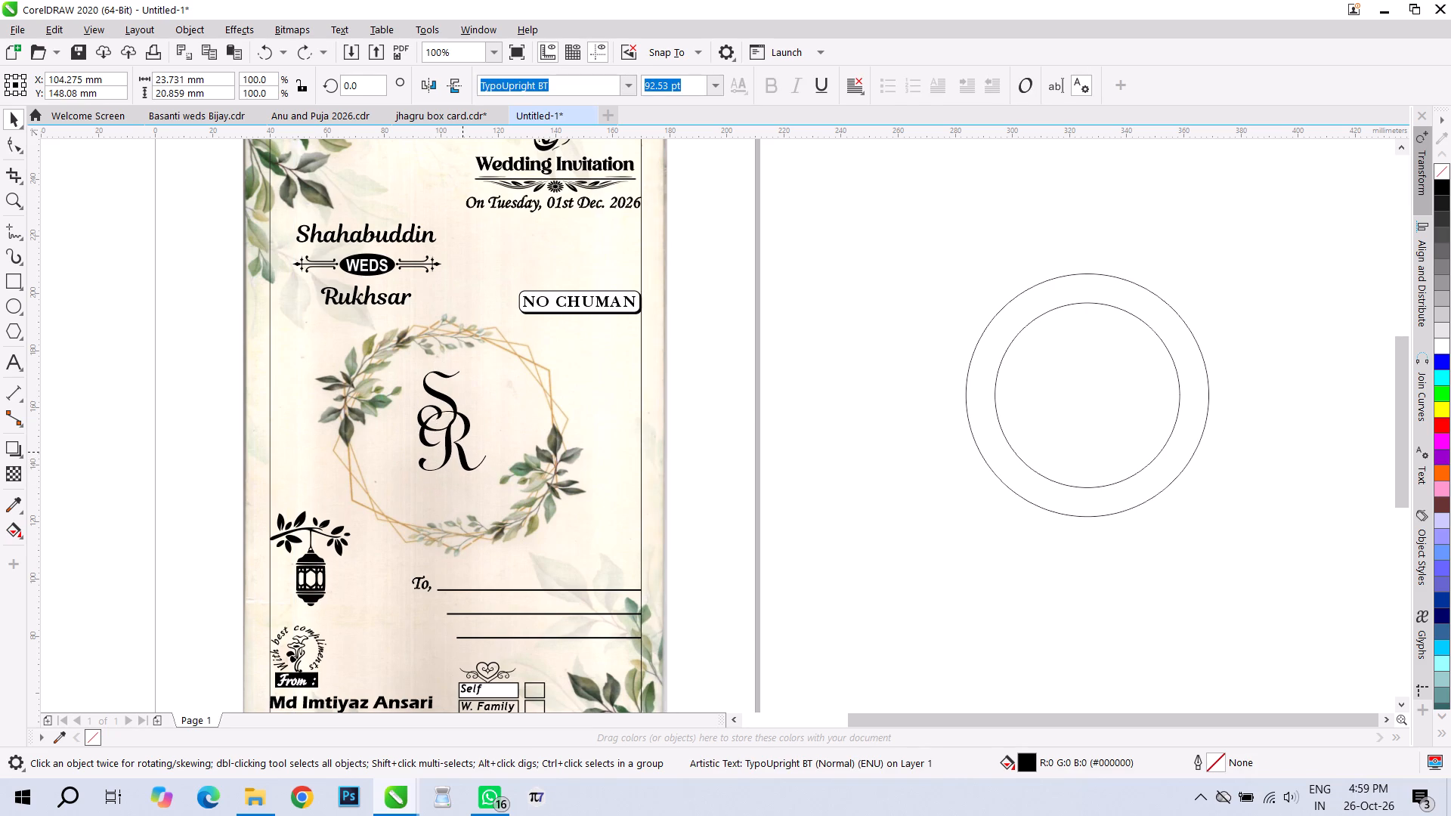
left_click_drag(463, 452, 463, 452)
Enlarge the overlapped S R monogram to about 28 × 39 mm and group its two letters.
left_click(445, 399, "shift")
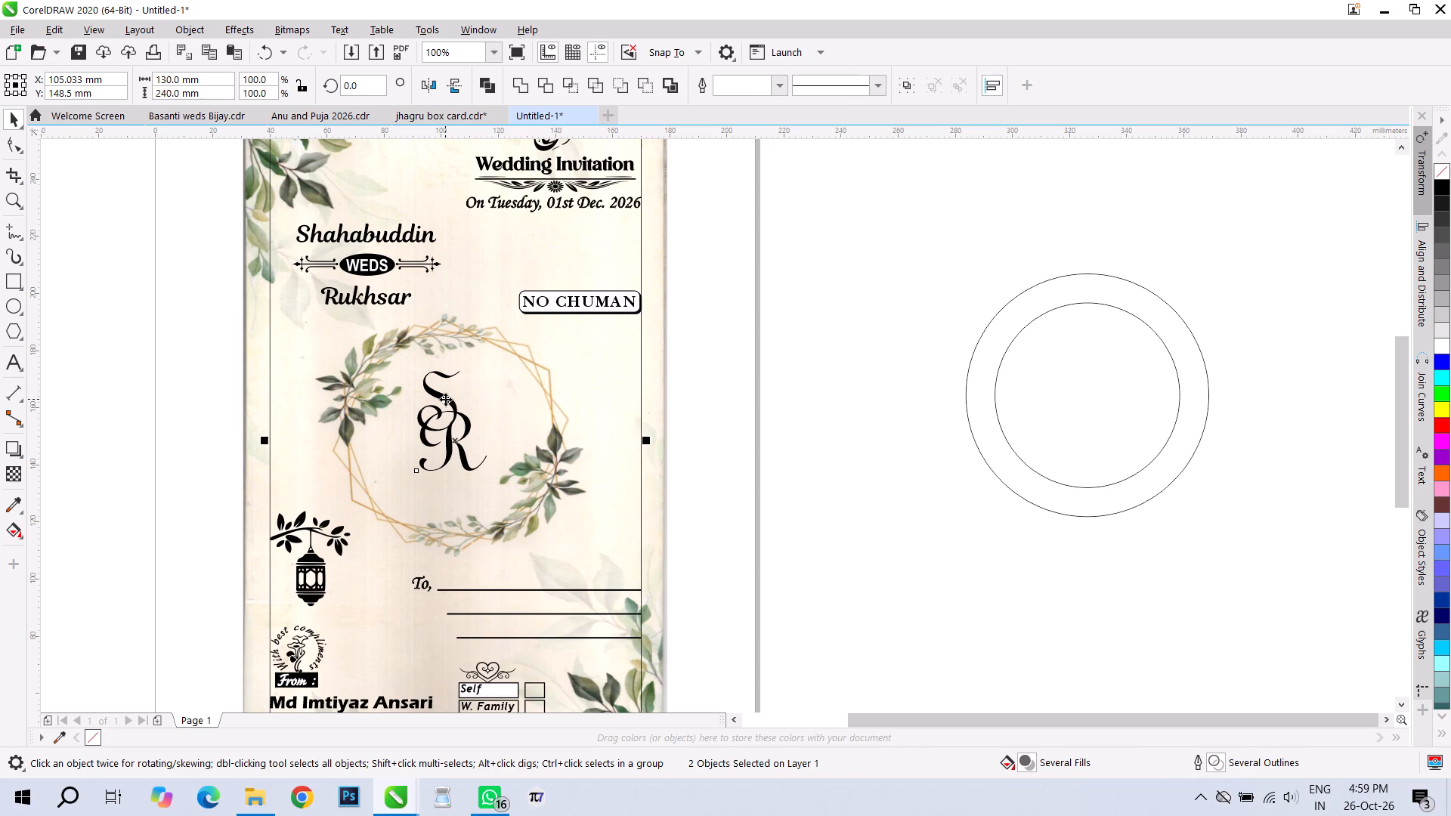
left_click(447, 403, "shift")
left_click(494, 379, "shift")
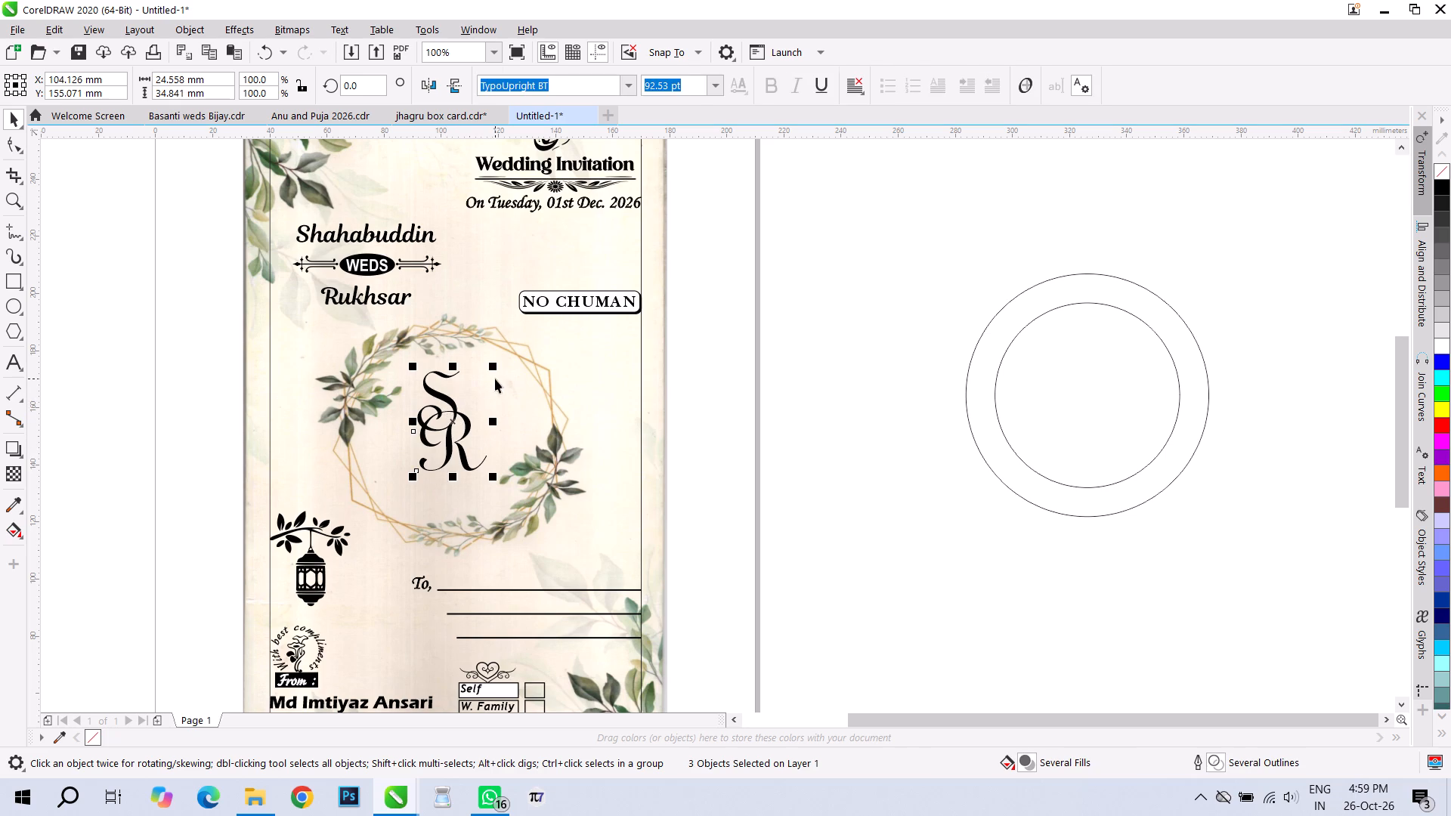
left_click_drag(497, 479, 512, 492)
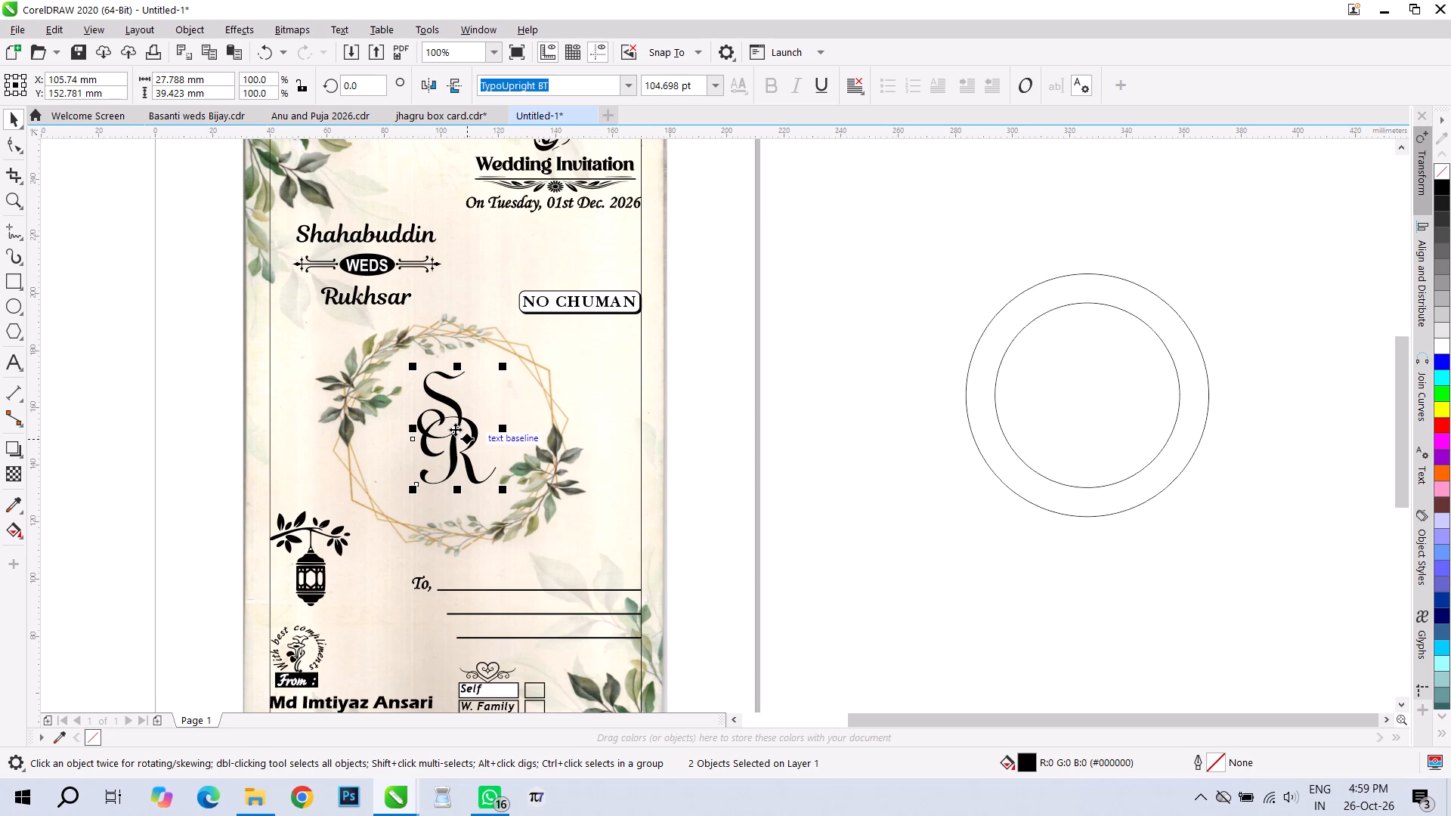
key("ctrl+g")
Move the grouped monogram out of the wreath to the page's edge, at about X 210 mm, Y 159 mm.
left_click_drag(462, 426, 759, 408)
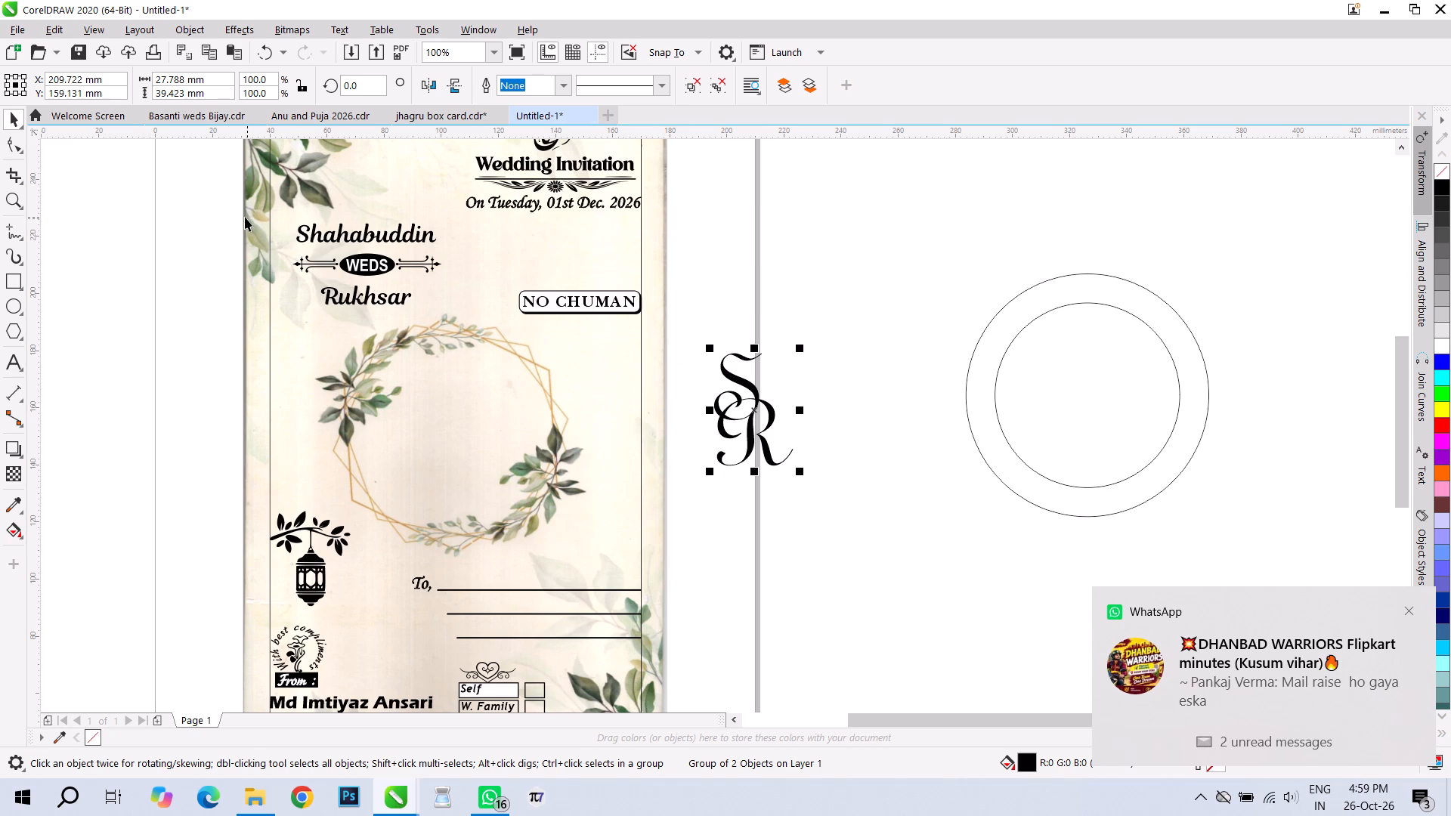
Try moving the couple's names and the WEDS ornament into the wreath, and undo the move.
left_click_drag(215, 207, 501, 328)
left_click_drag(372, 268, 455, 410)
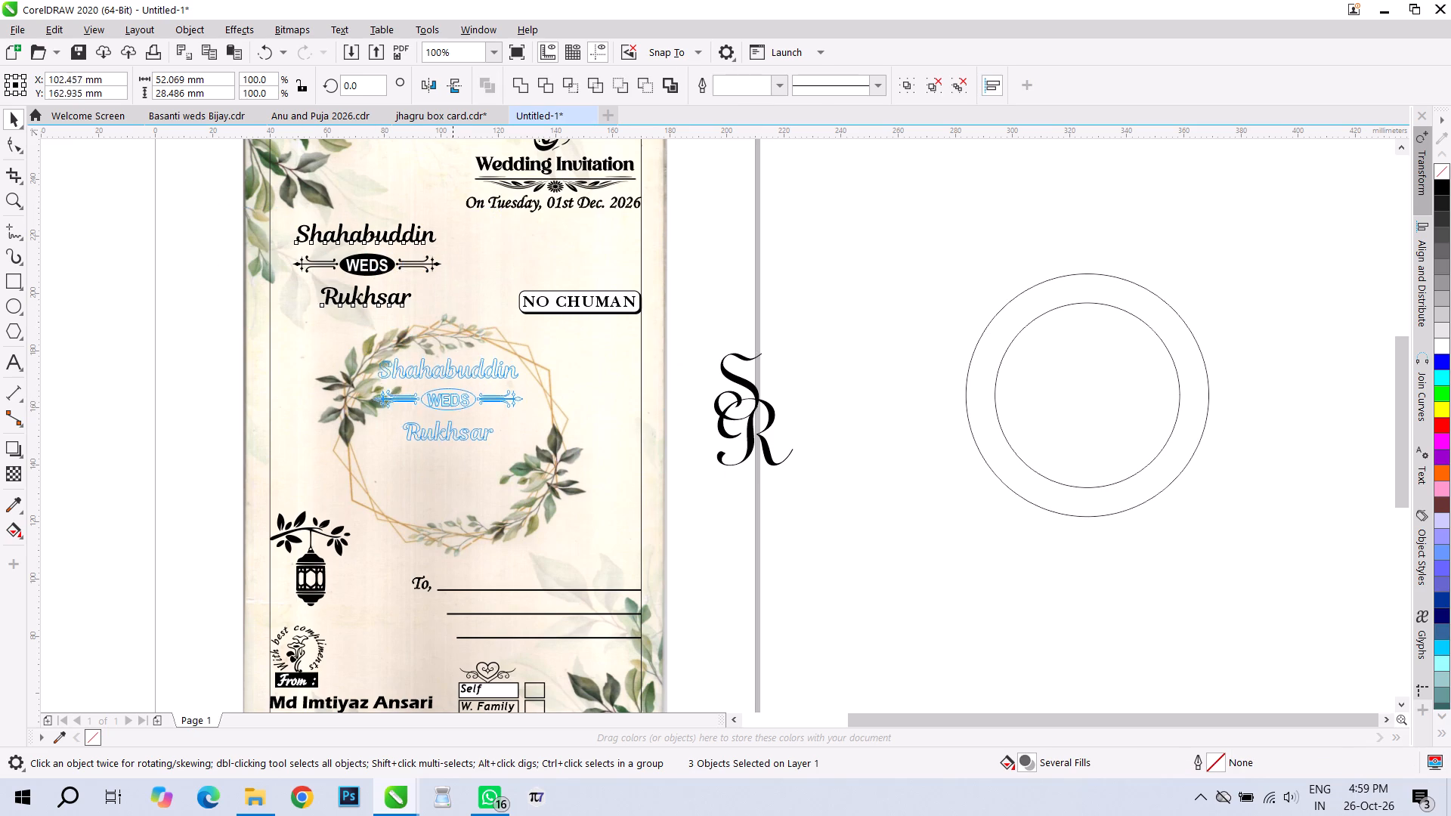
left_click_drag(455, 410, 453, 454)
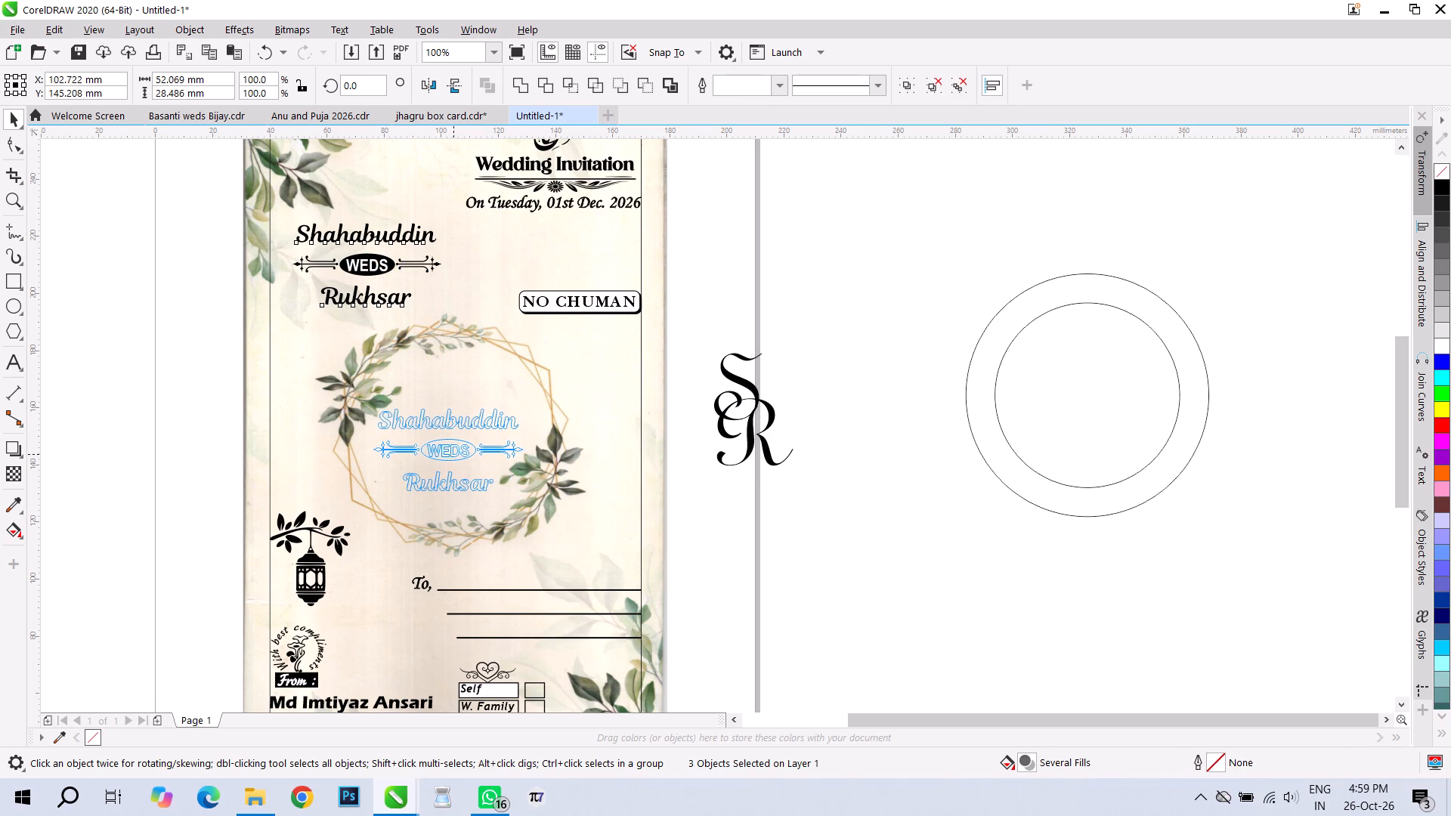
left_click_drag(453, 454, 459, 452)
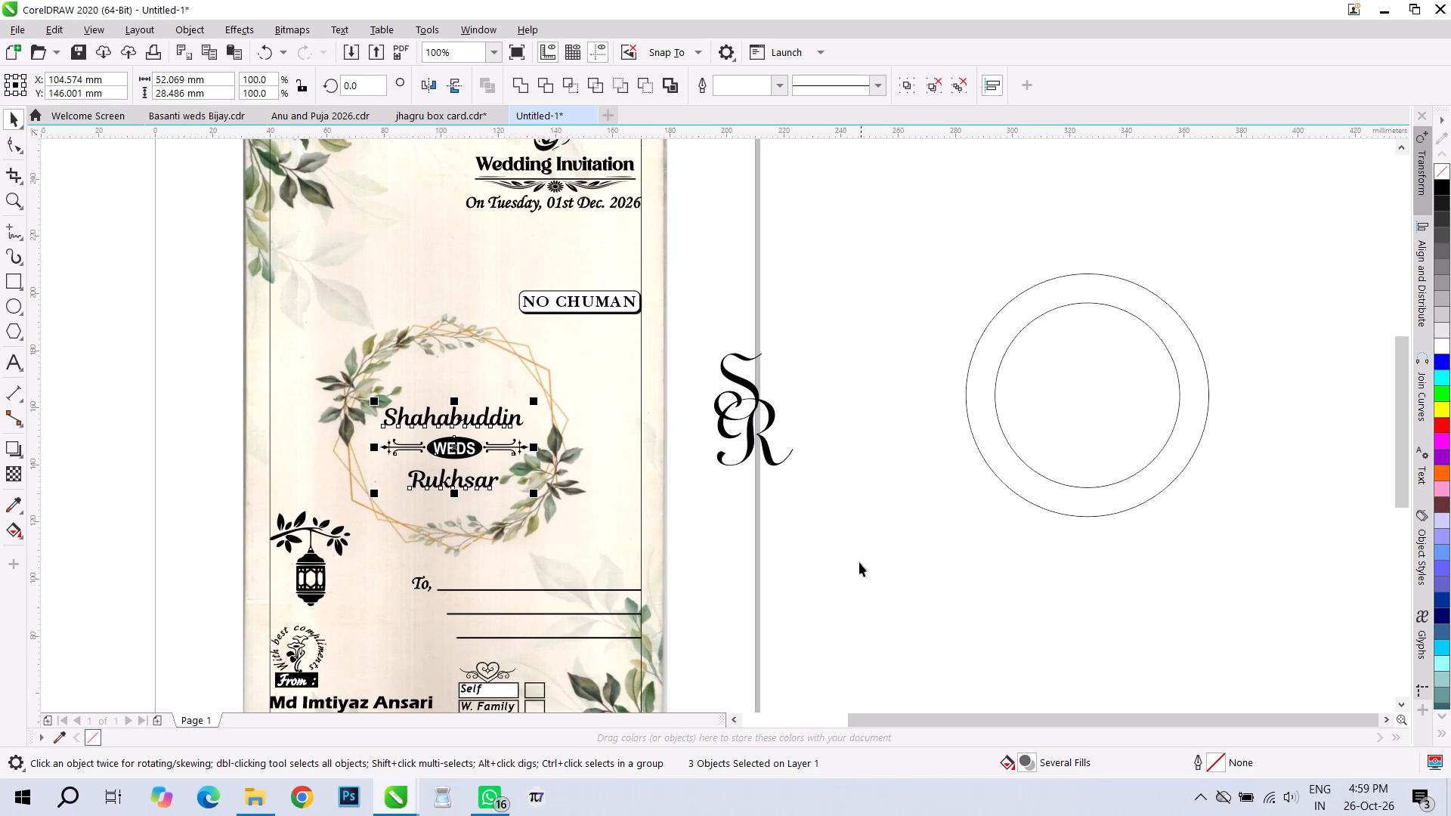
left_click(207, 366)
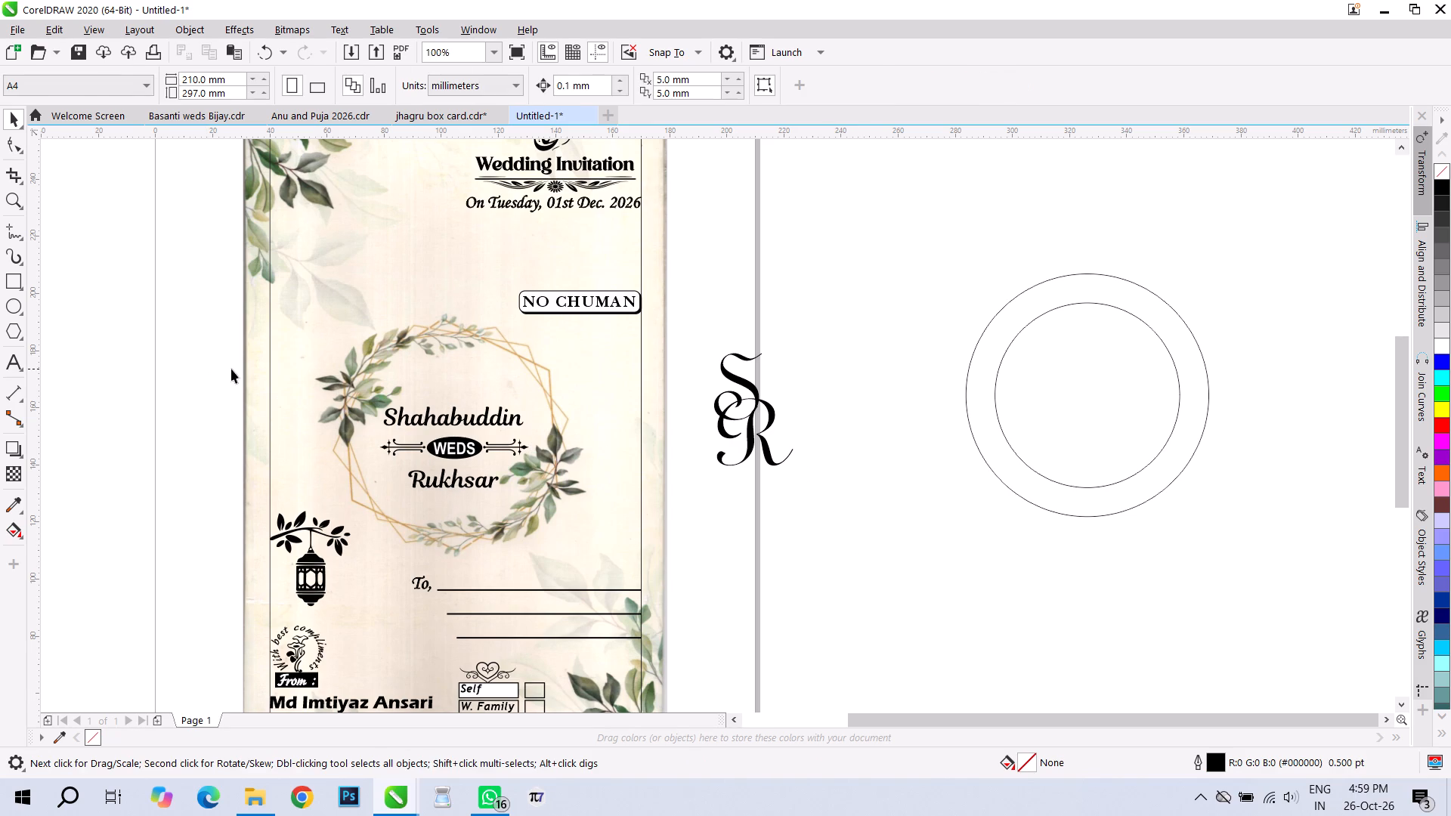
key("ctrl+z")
Place a copy of the couple's names and WEDS ornament inside the wreath, centred at about X 108 mm, Y 149 mm.
left_click_drag(368, 268, 456, 461)
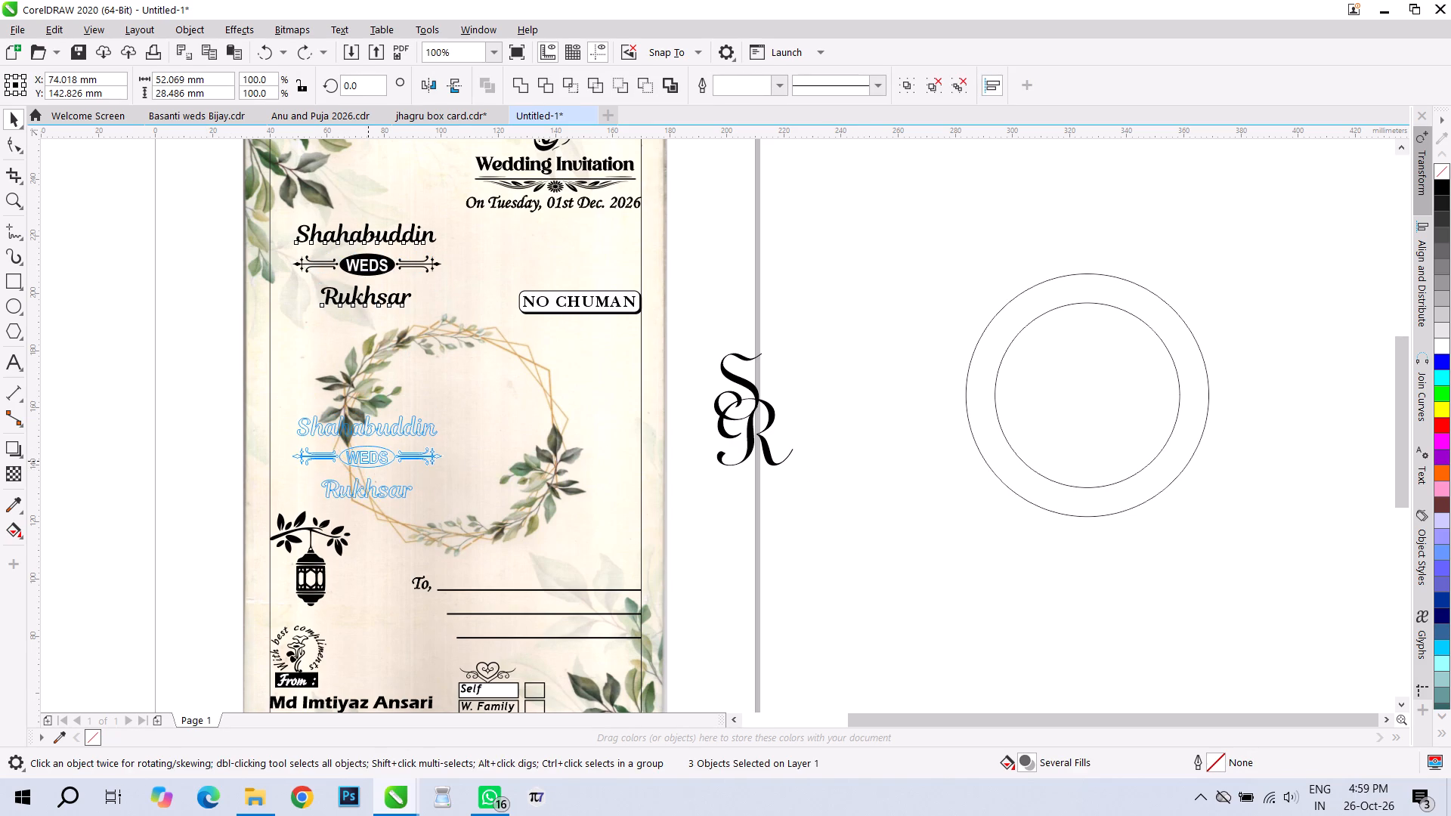
left_click_drag(456, 461, 465, 443)
right_click(465, 443)
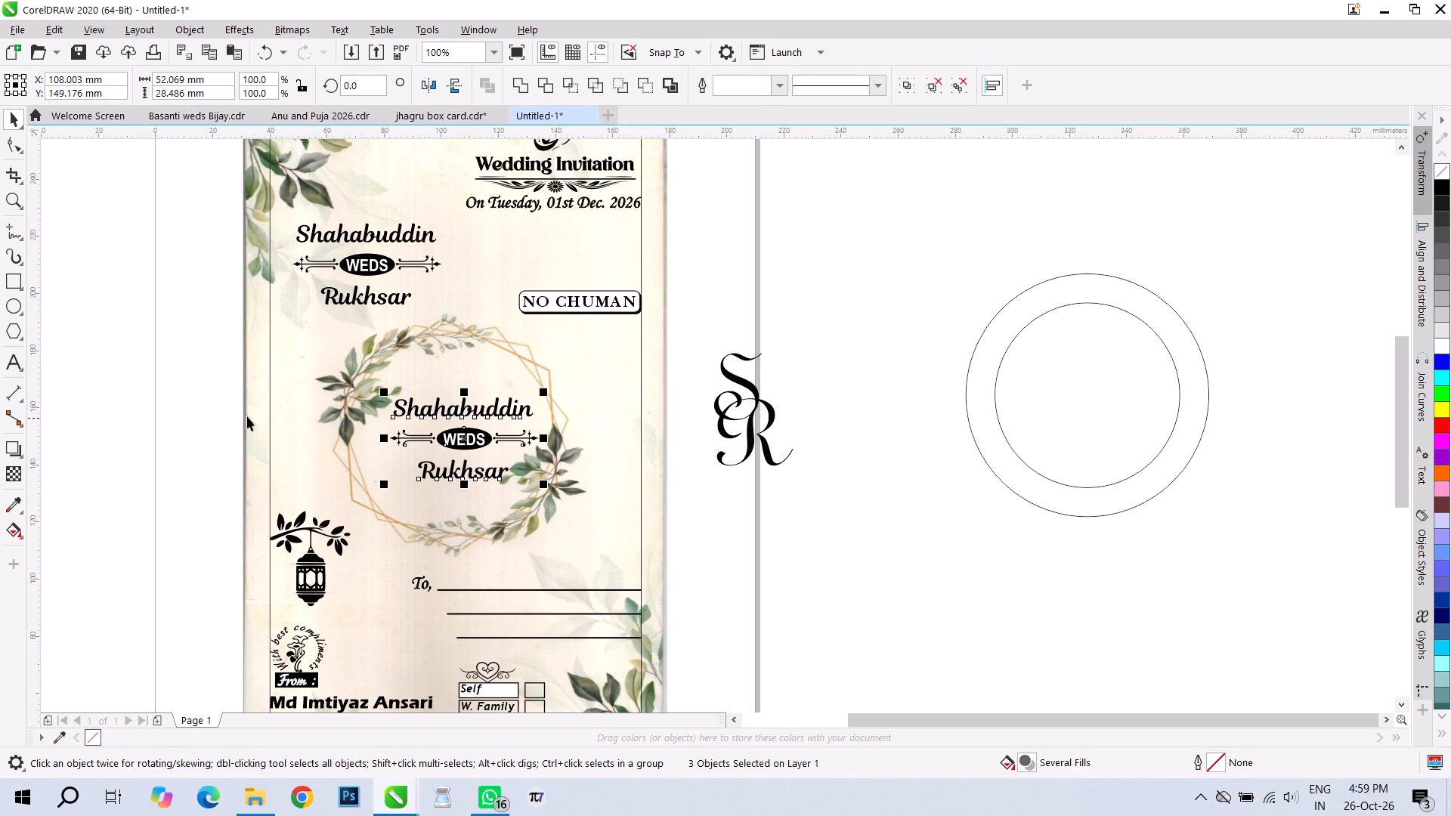
left_click(206, 406)
Stagger the copied names in the wreath: bride's name lower and further left, groom's name up at about X 110 mm, Y 162 mm.
left_click_drag(440, 473, 426, 490)
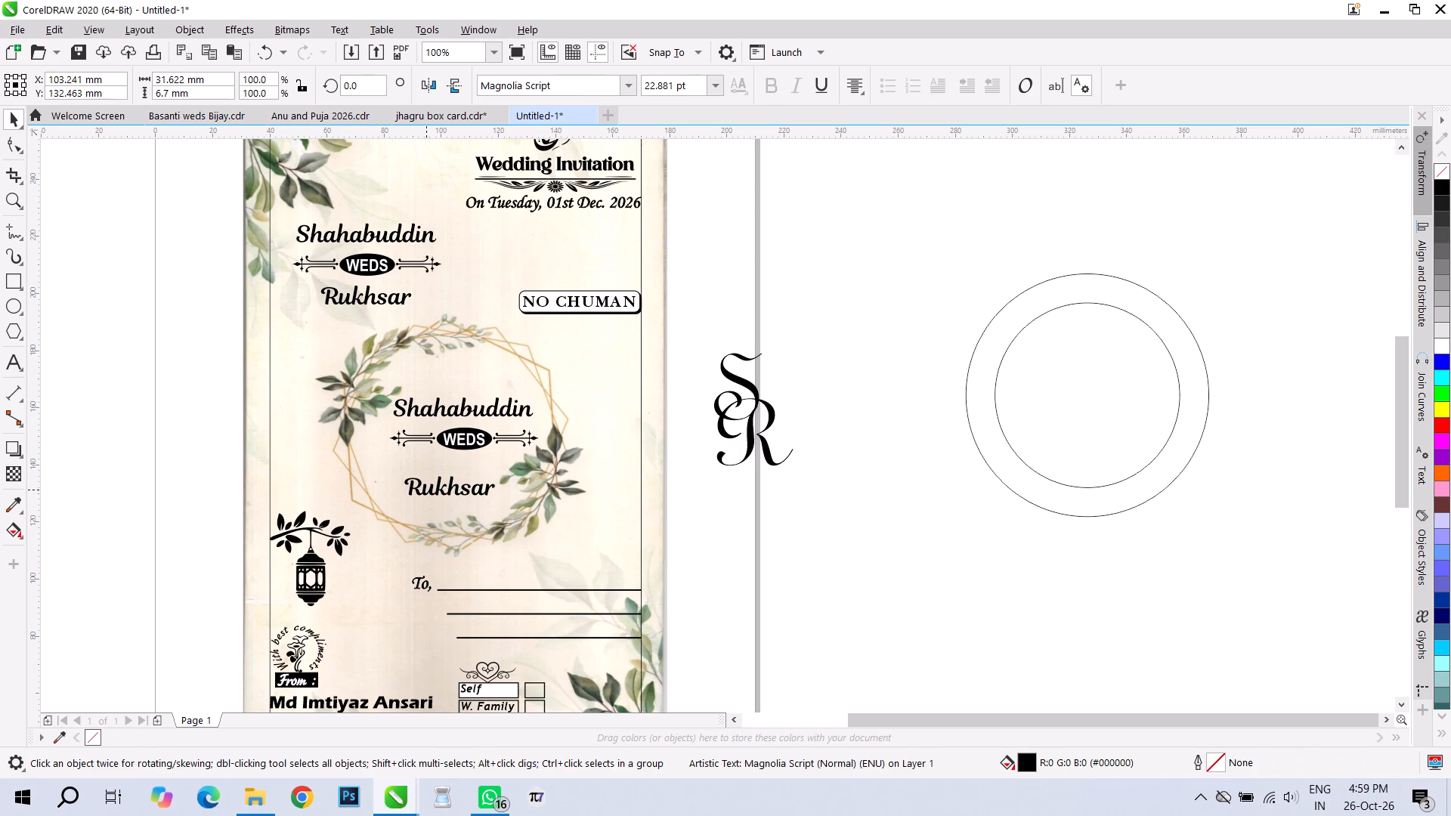
left_click_drag(426, 490, 415, 489)
left_click_drag(476, 410, 481, 403)
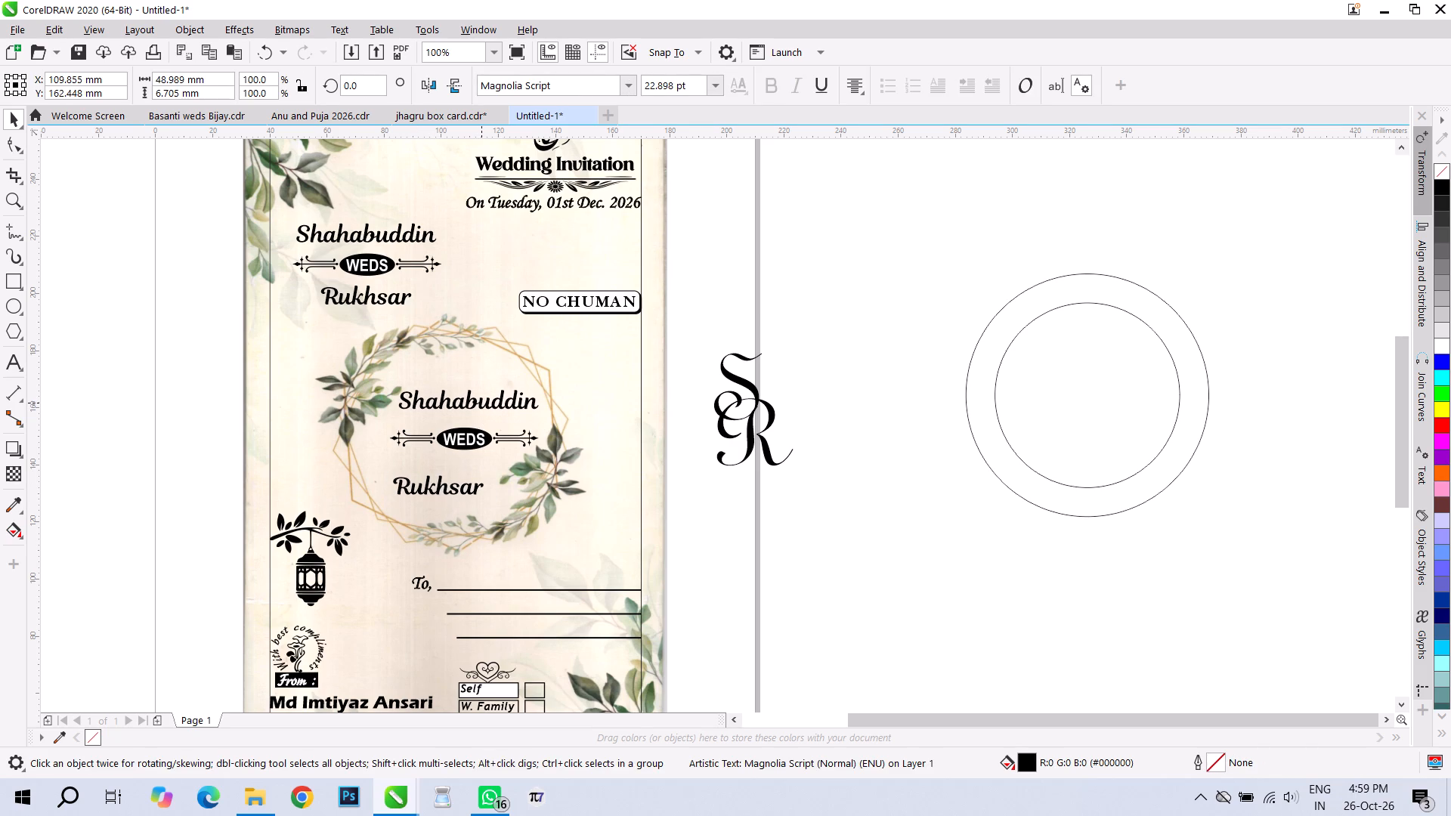
left_click_drag(481, 403, 484, 402)
Move the copied WEDS ornament between the two names, centred at about X 103 mm, Y 148 mm.
left_click_drag(218, 418, 561, 460)
left_click_drag(467, 444, 460, 444)
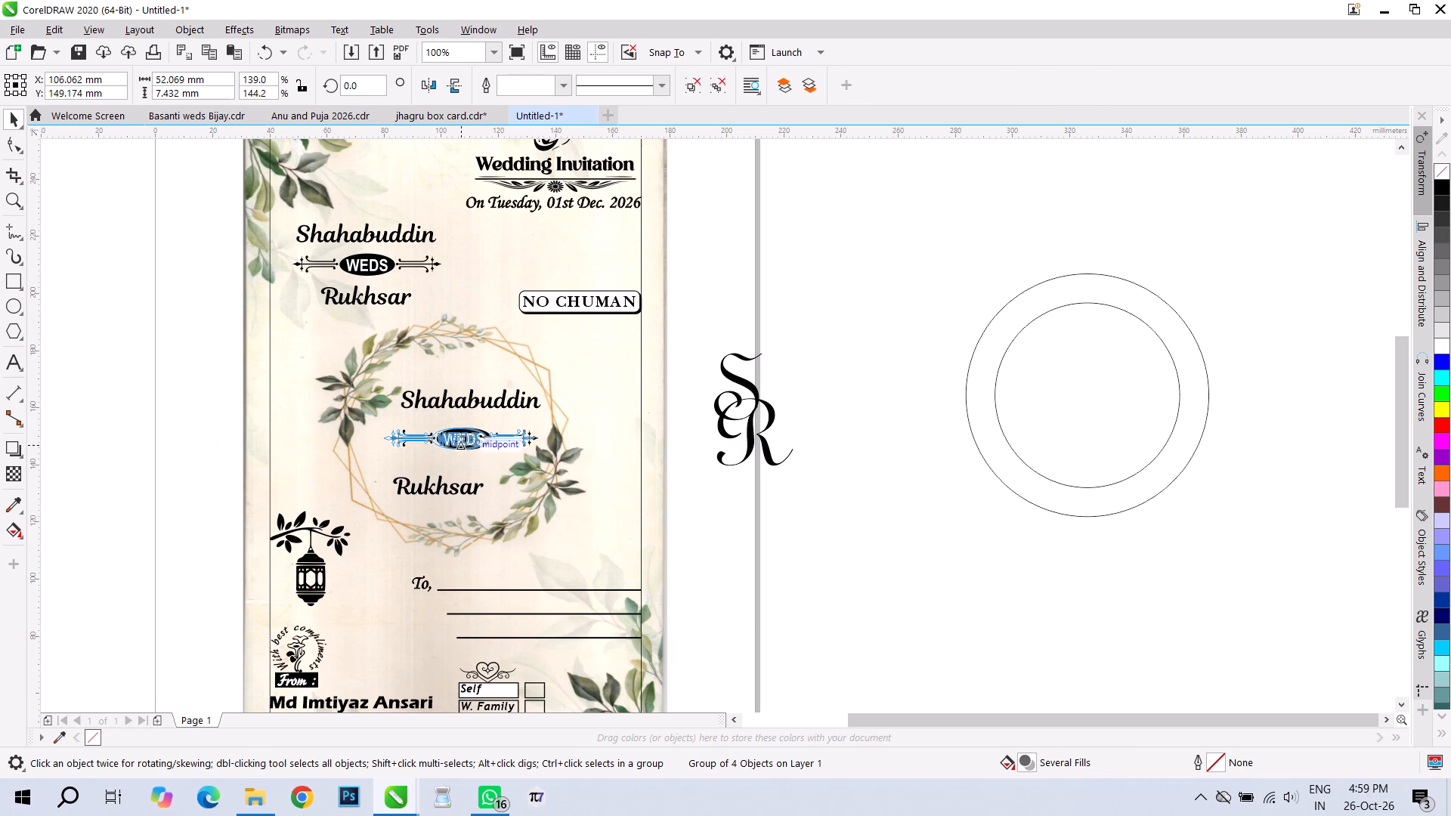
left_click_drag(460, 444, 450, 447)
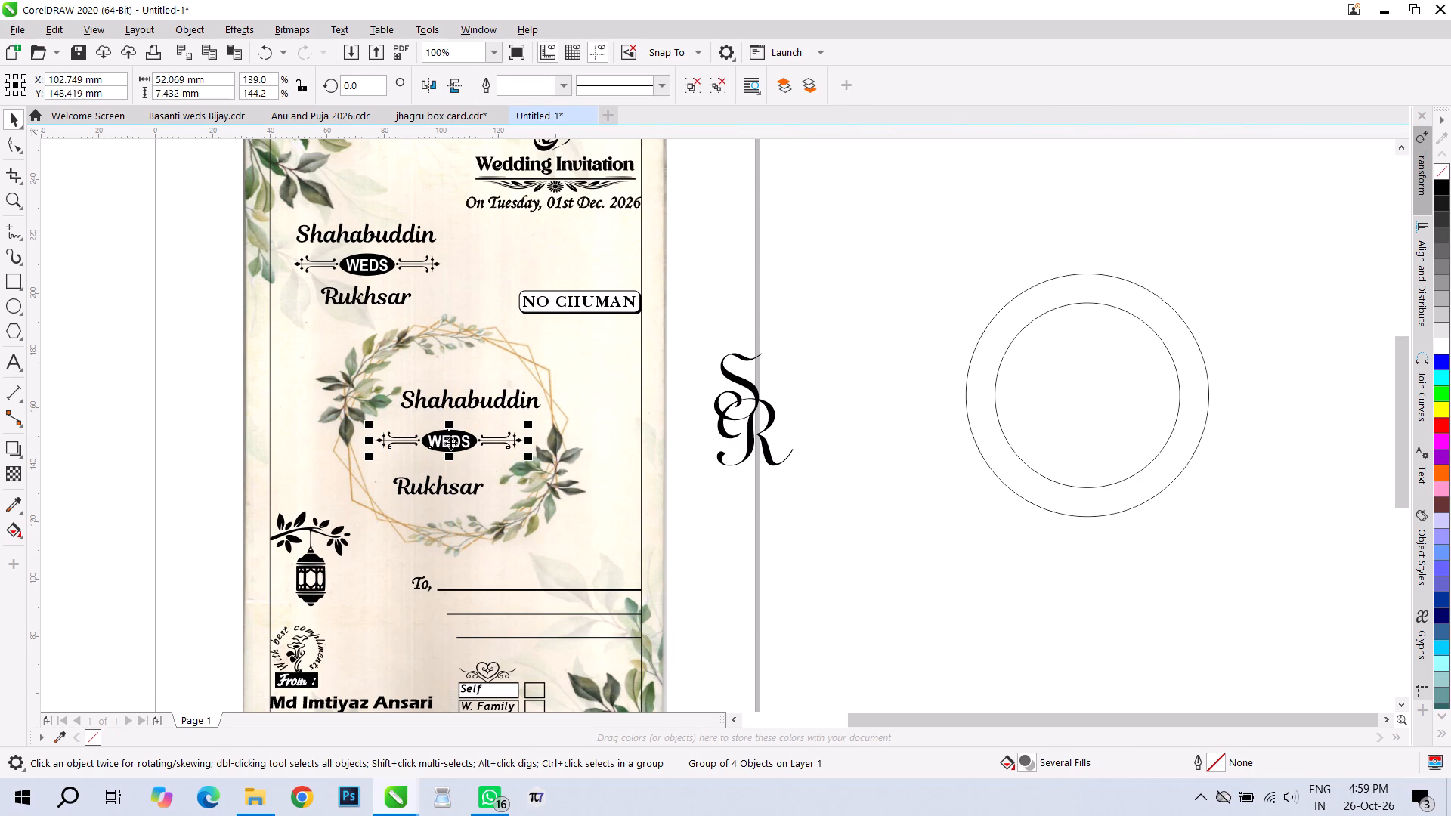
Shift the bride's name inside the wreath slightly up and to the left, closer beneath the WEDS ornament.
left_click(198, 364)
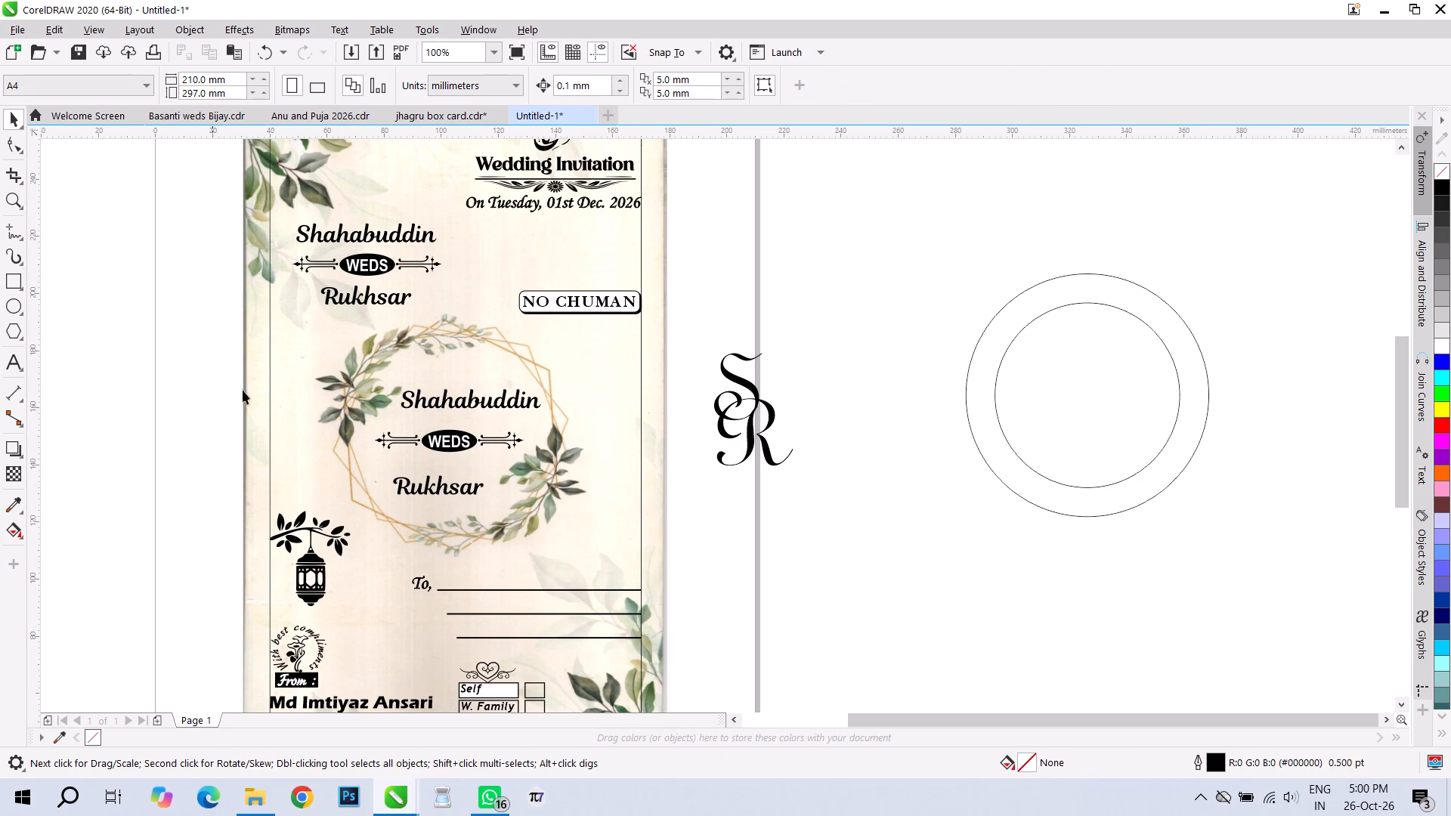
left_click_drag(428, 489, 422, 482)
left_click(709, 478)
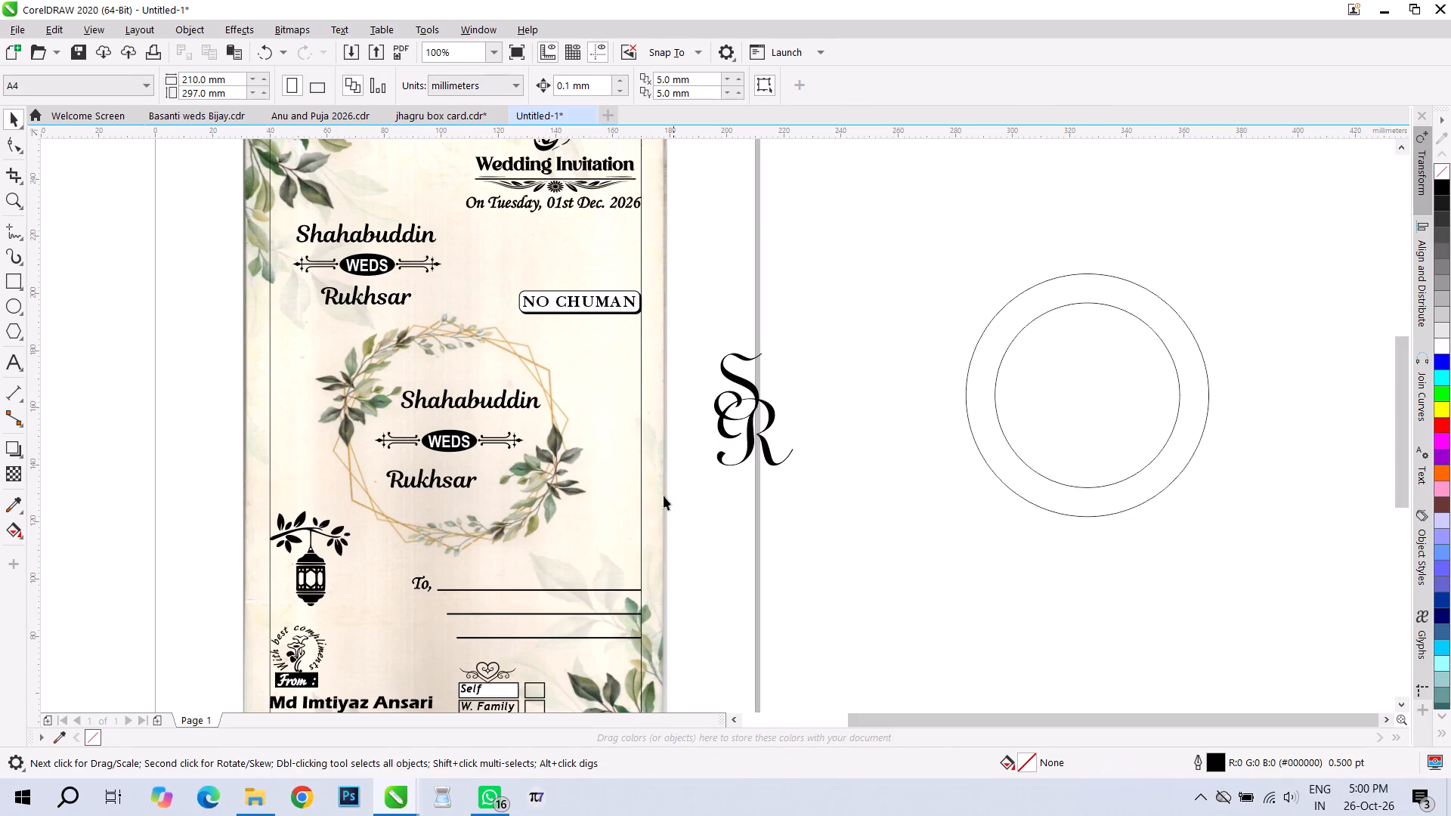
Move the original names and WEDS ornament above the wreath off the page's left side, centred at about X -40 mm, Y 212 mm.
scroll(442, 440, "down", 1)
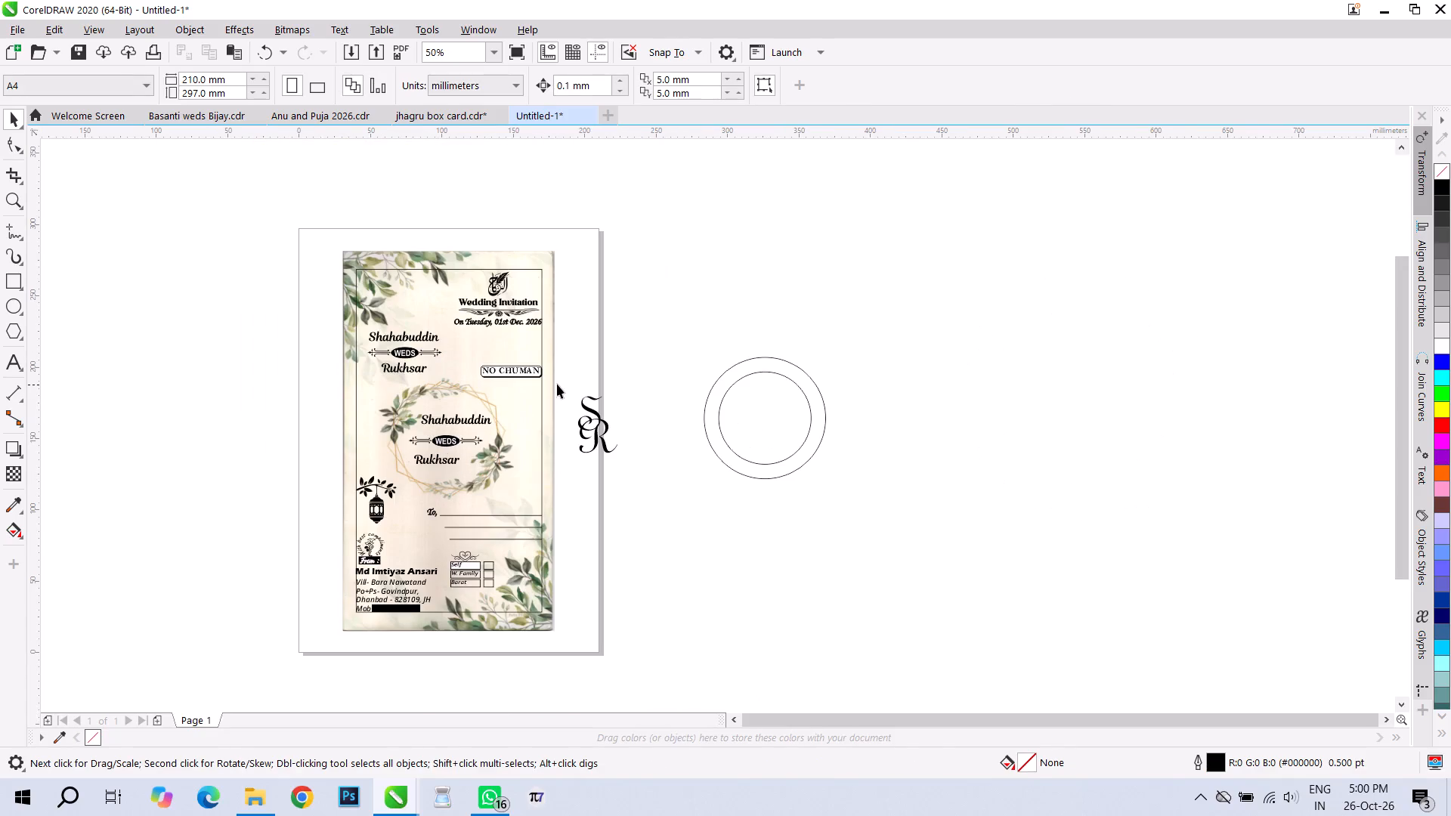
left_click_drag(288, 307, 497, 394)
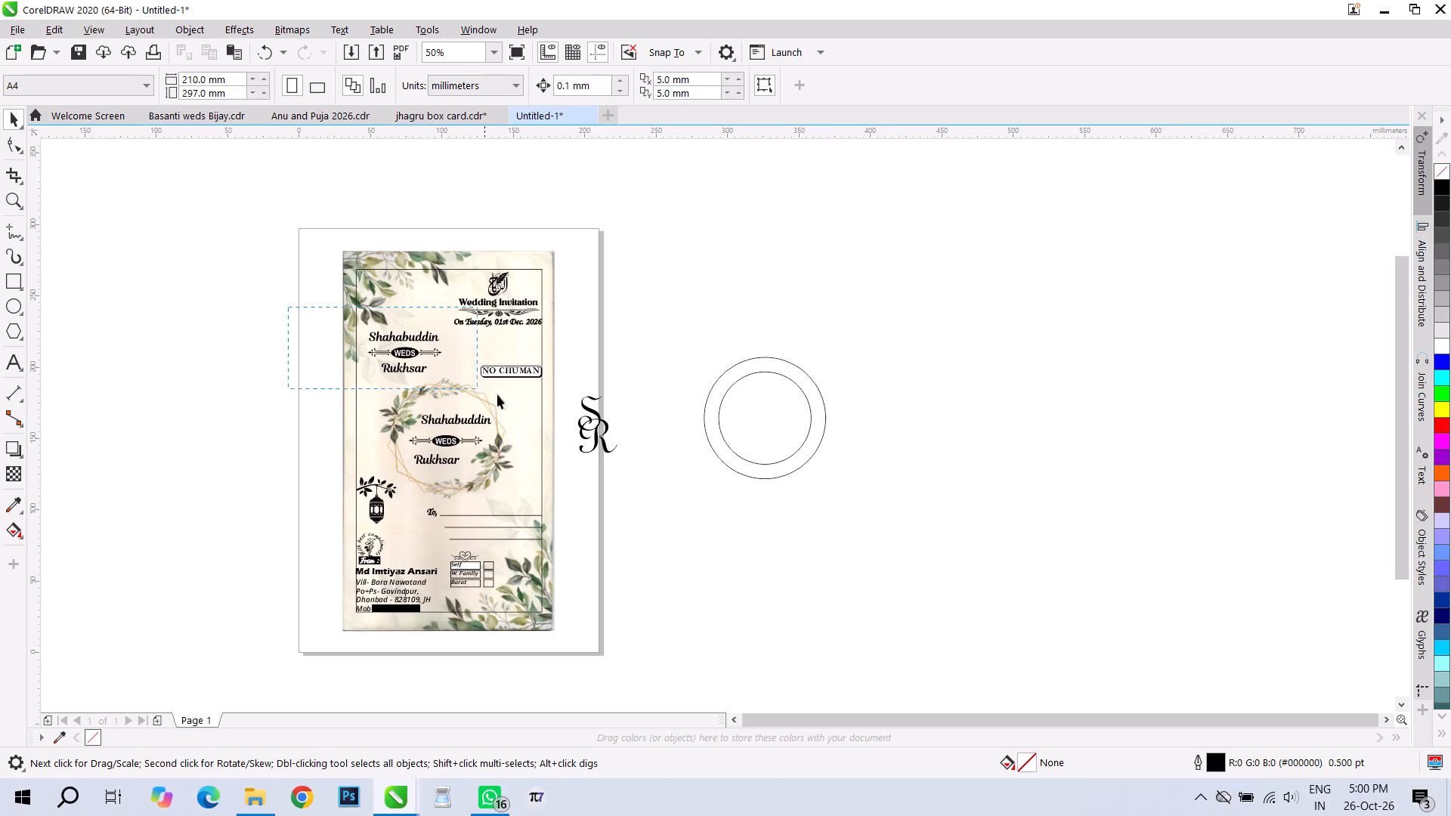
left_click_drag(497, 394, 462, 381)
left_click_drag(412, 355, 249, 352)
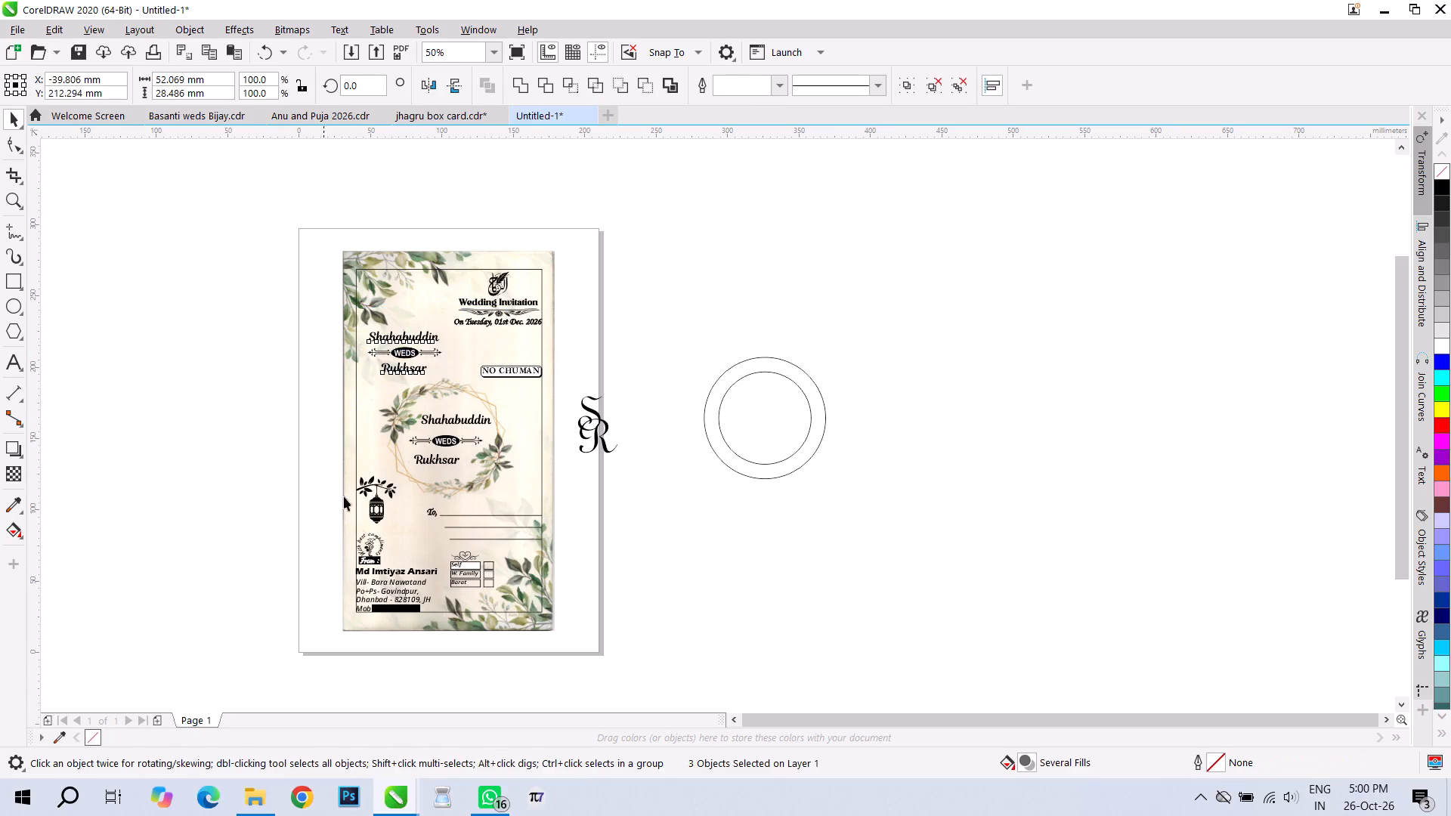
Move the hanging lantern ornament to the card's upper left, above the wreath, and enlarge it to about 35 × 41 mm.
left_click_drag(373, 480, 395, 332)
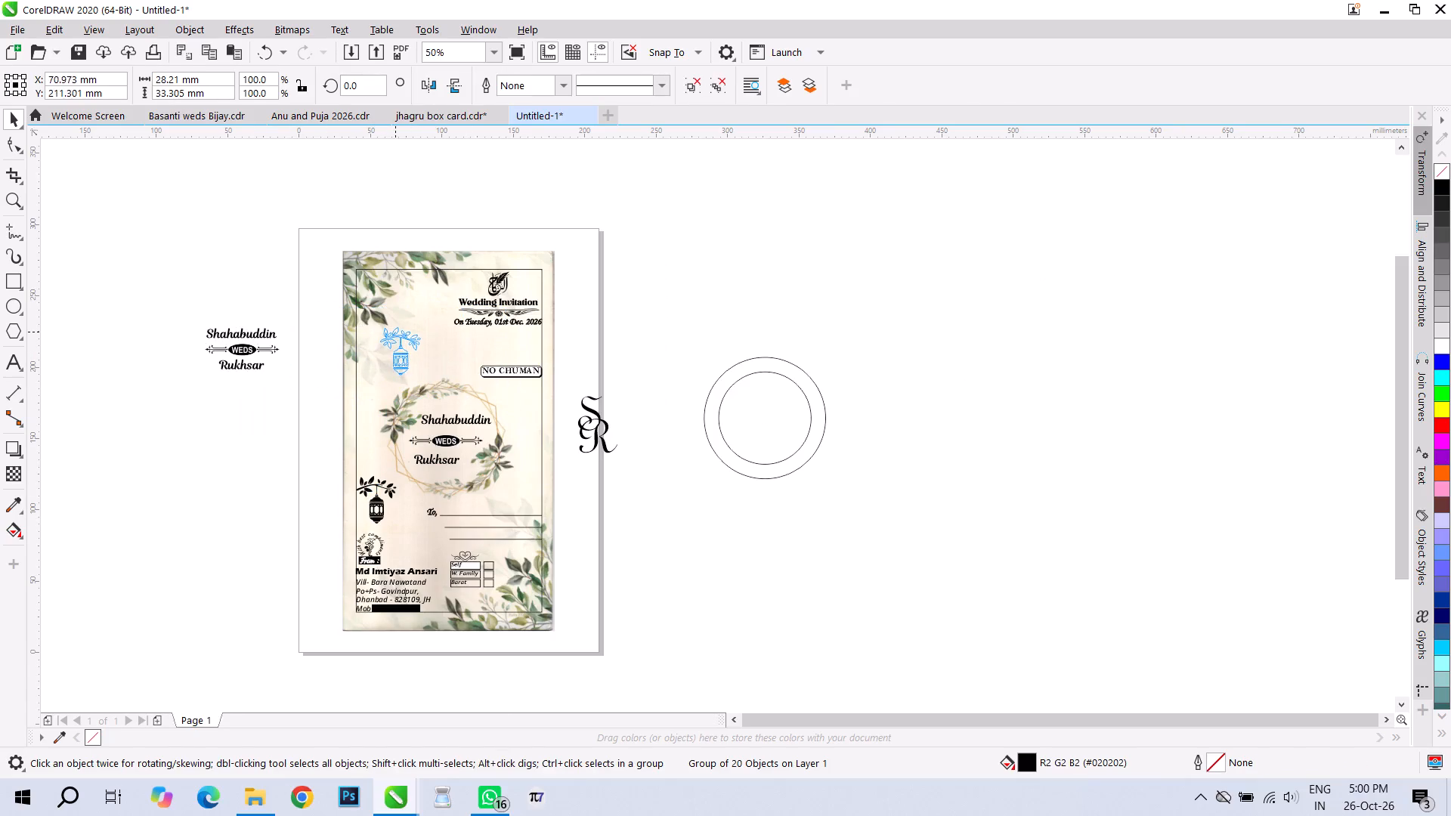
left_click_drag(395, 332, 372, 335)
left_click_drag(372, 335, 373, 335)
left_click_drag(404, 385, 421, 397)
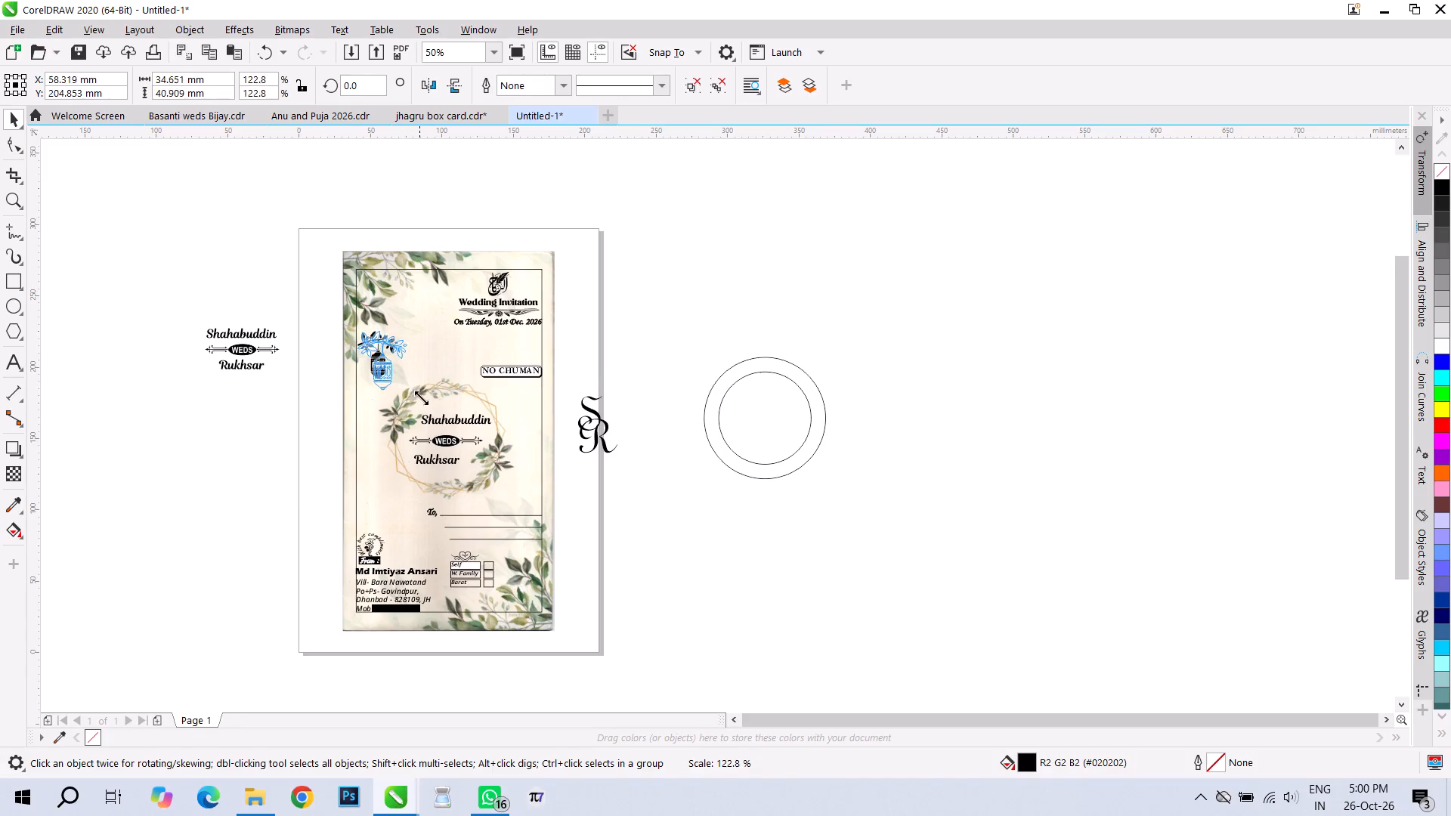
left_click_drag(421, 397, 422, 398)
left_click(688, 300)
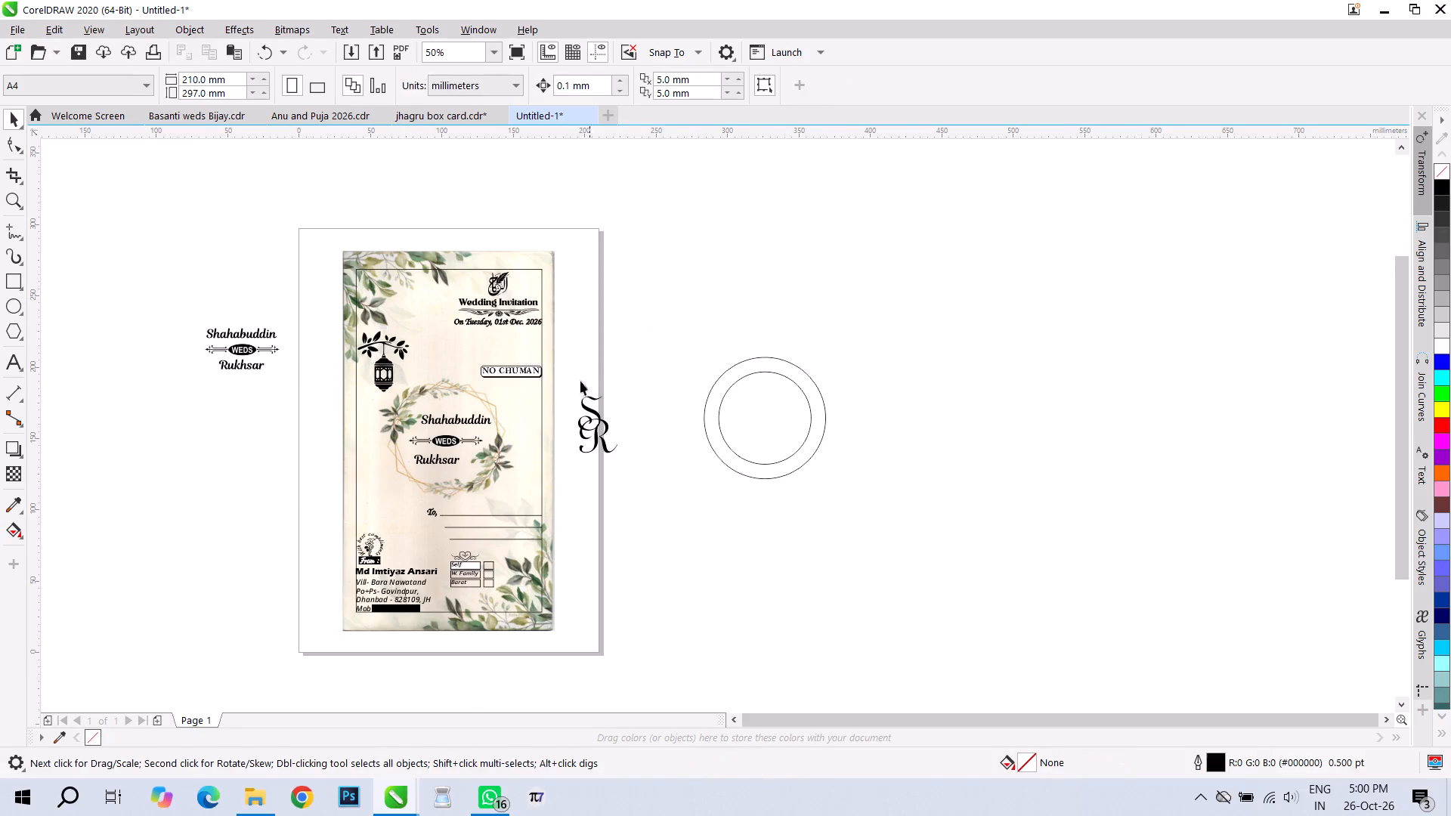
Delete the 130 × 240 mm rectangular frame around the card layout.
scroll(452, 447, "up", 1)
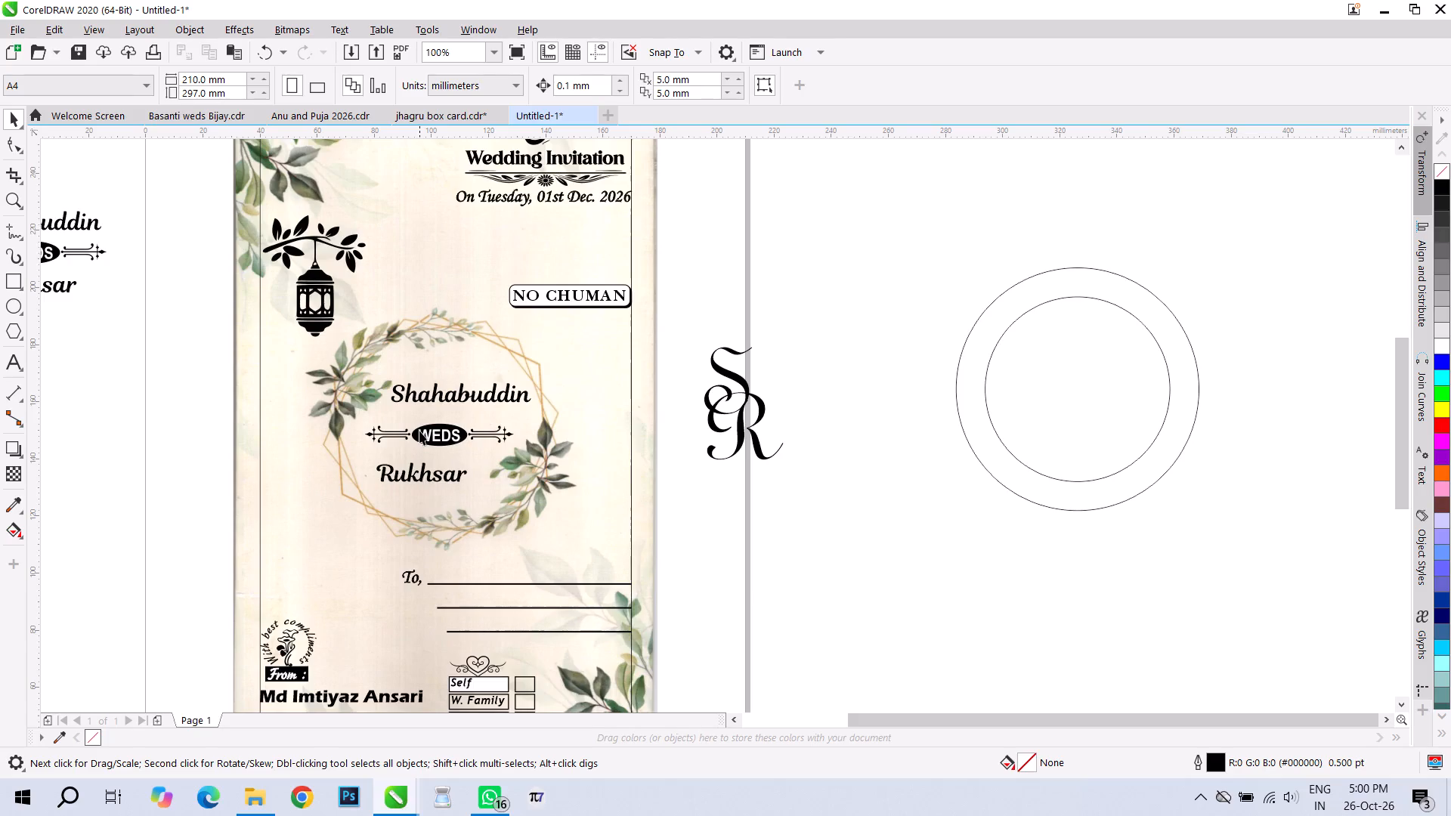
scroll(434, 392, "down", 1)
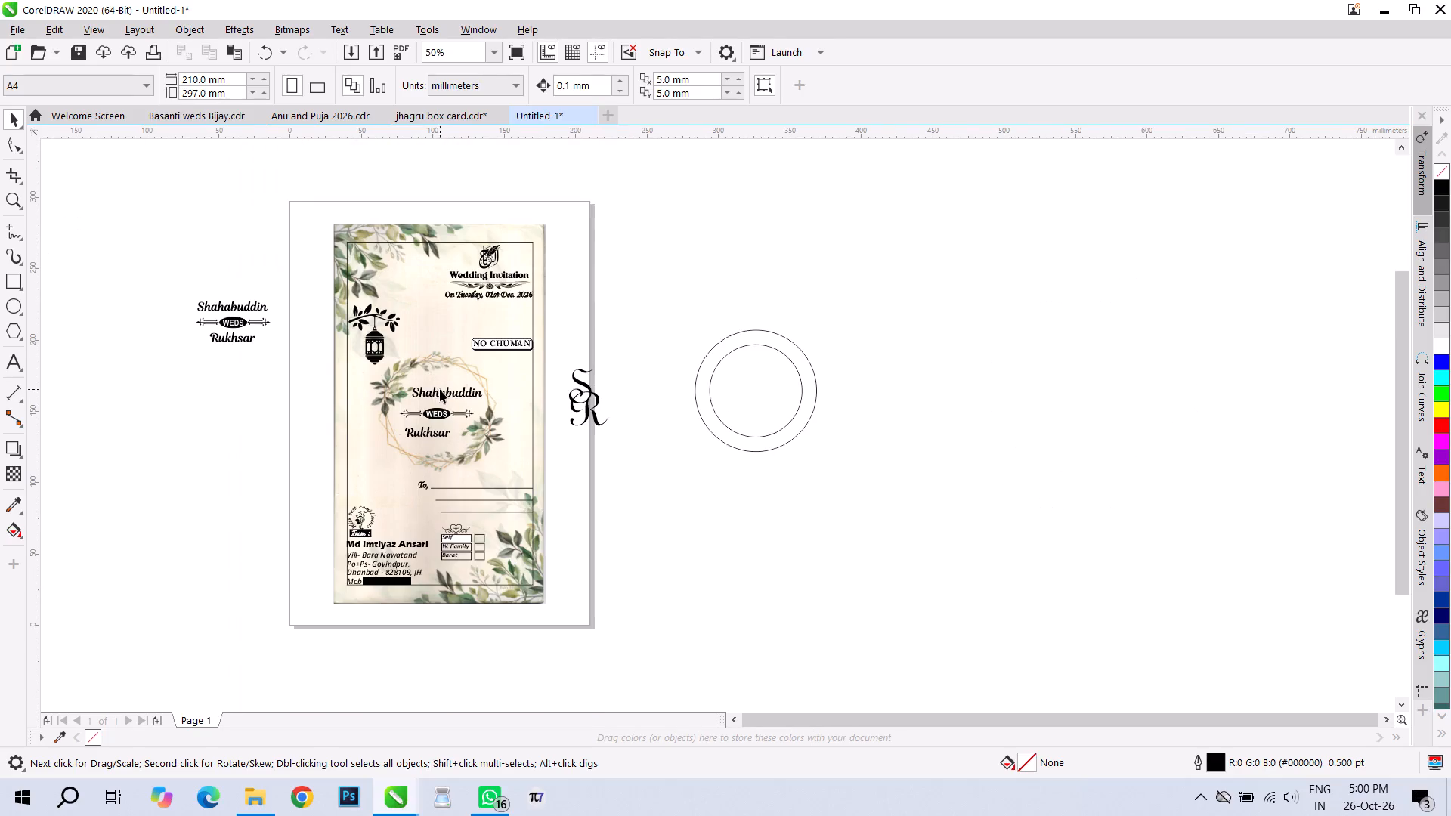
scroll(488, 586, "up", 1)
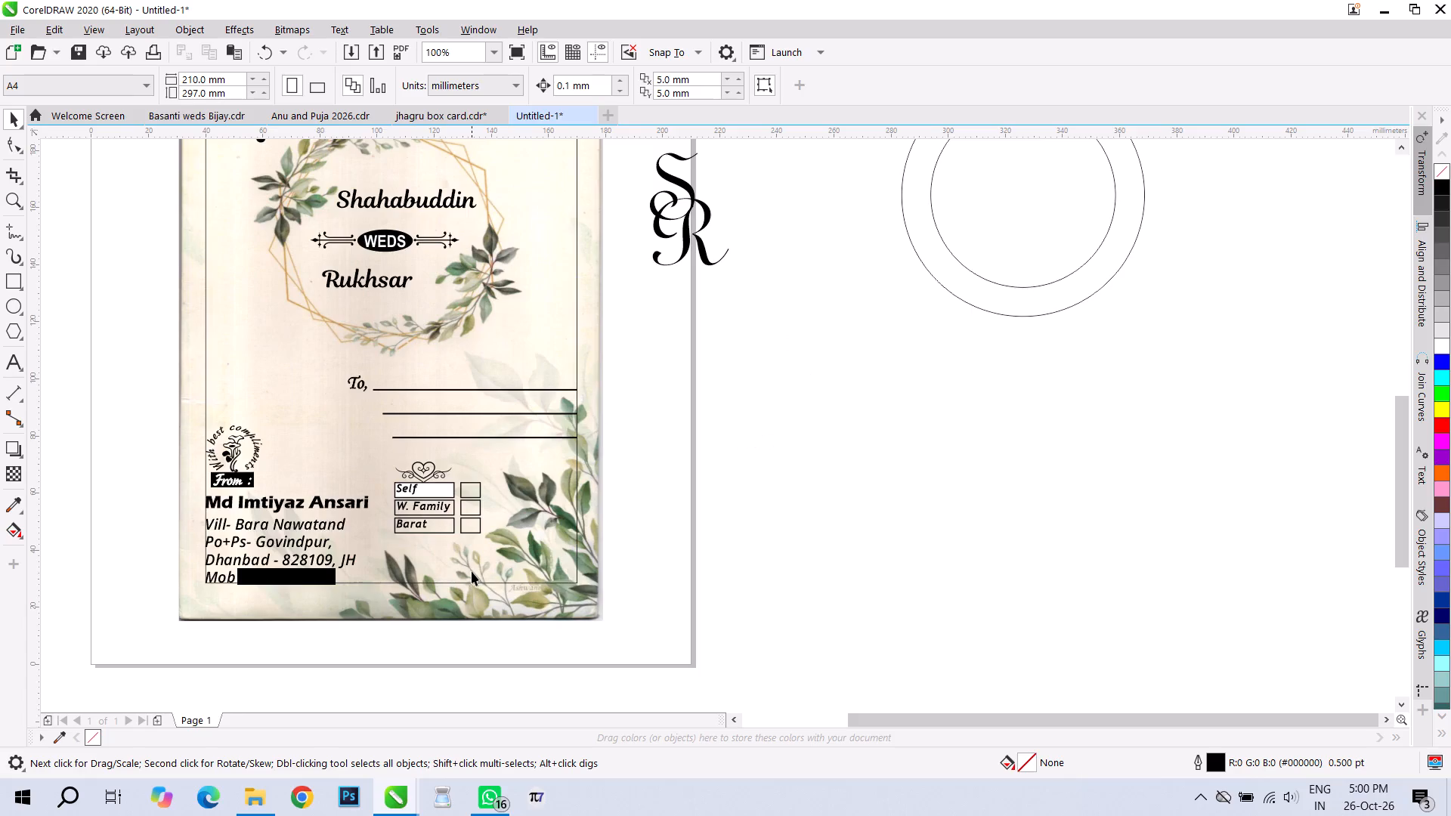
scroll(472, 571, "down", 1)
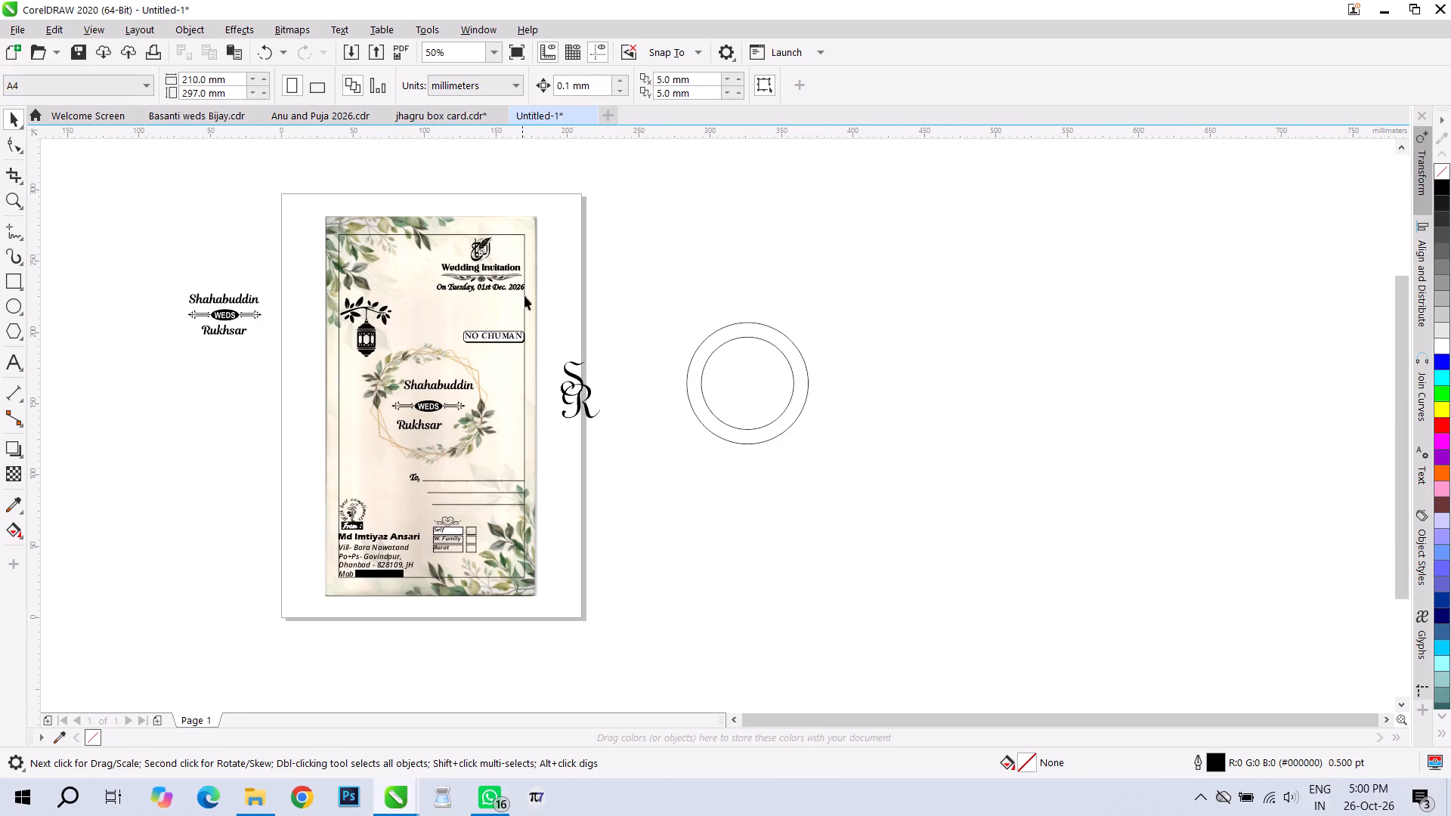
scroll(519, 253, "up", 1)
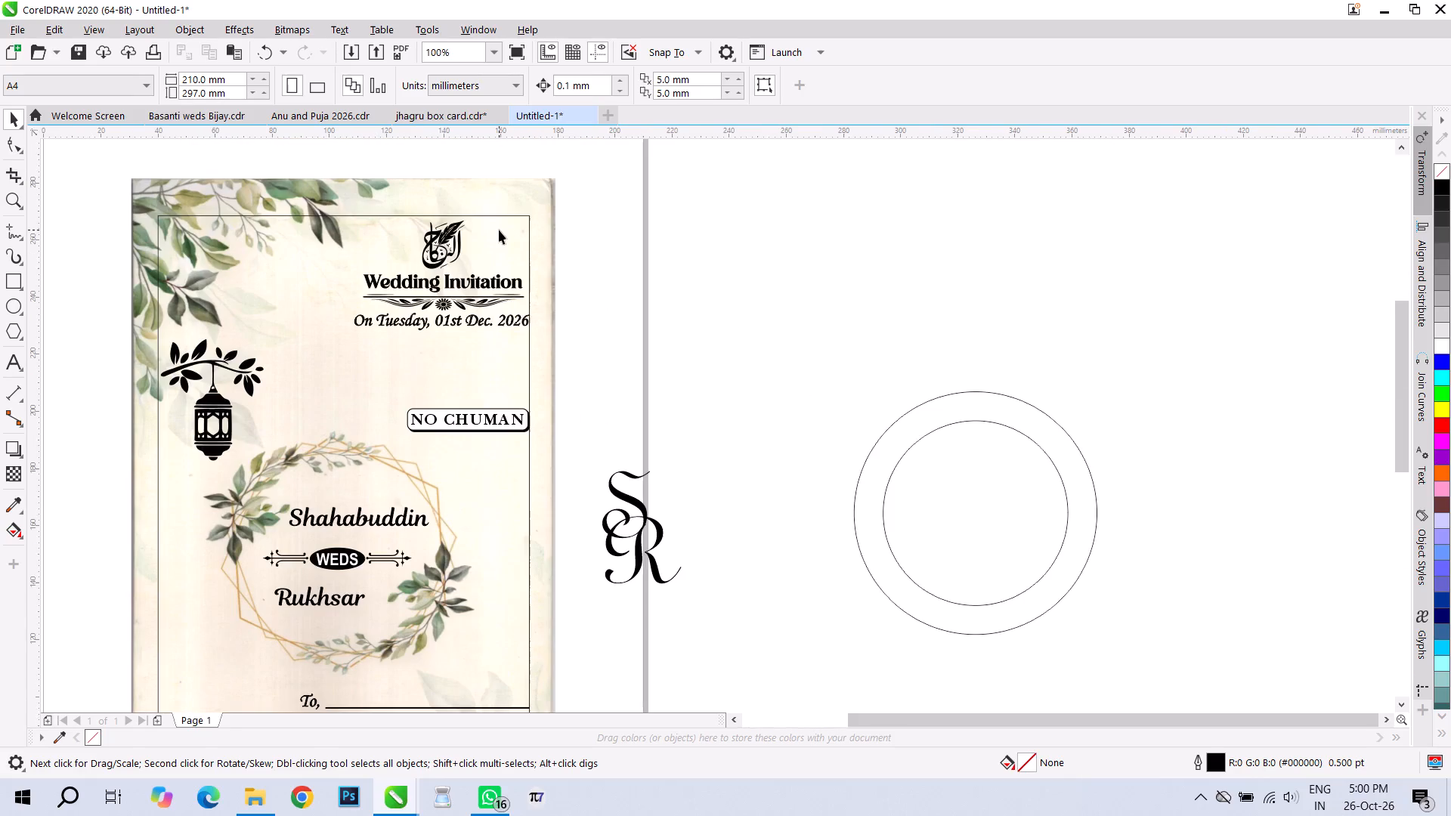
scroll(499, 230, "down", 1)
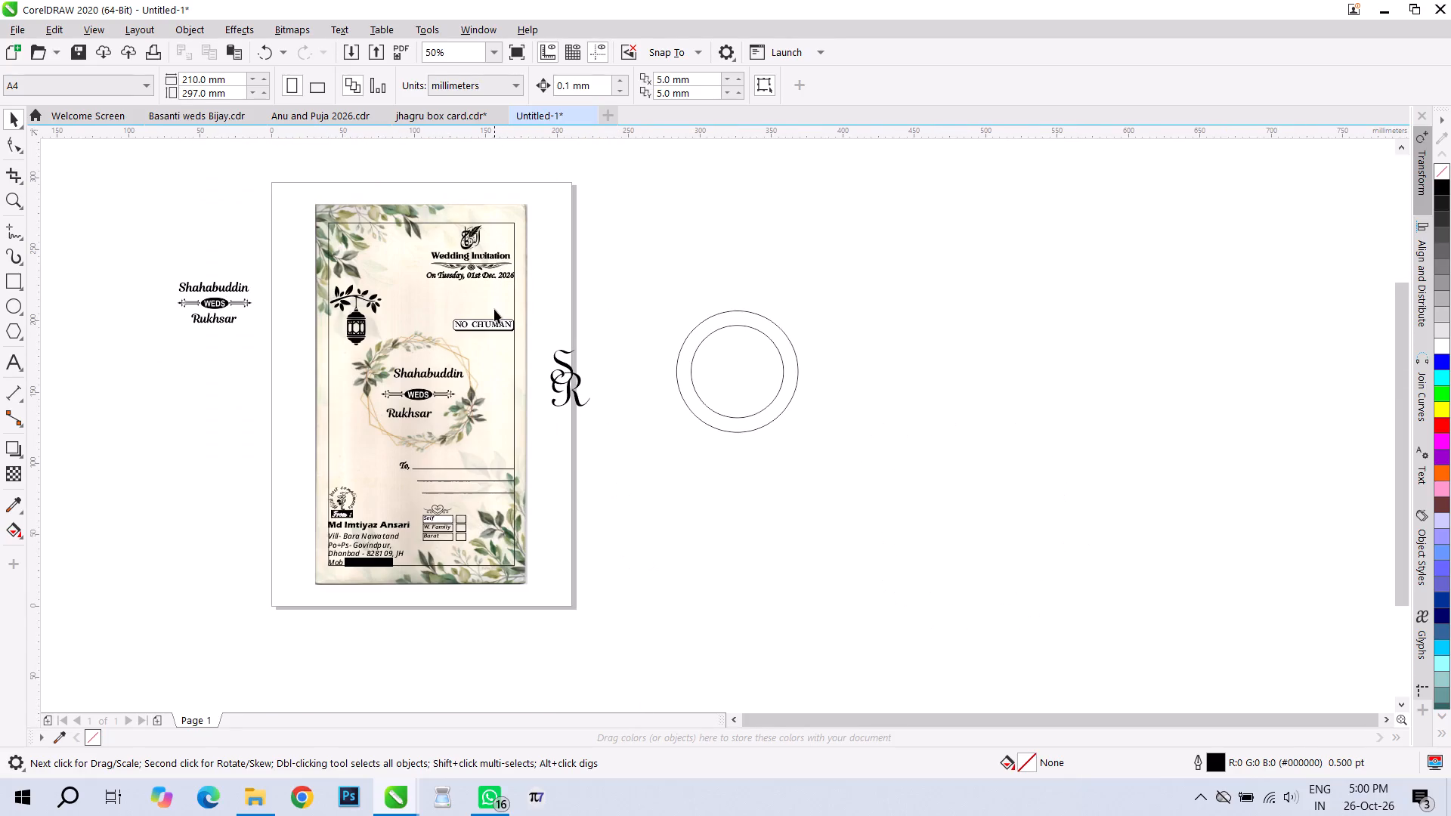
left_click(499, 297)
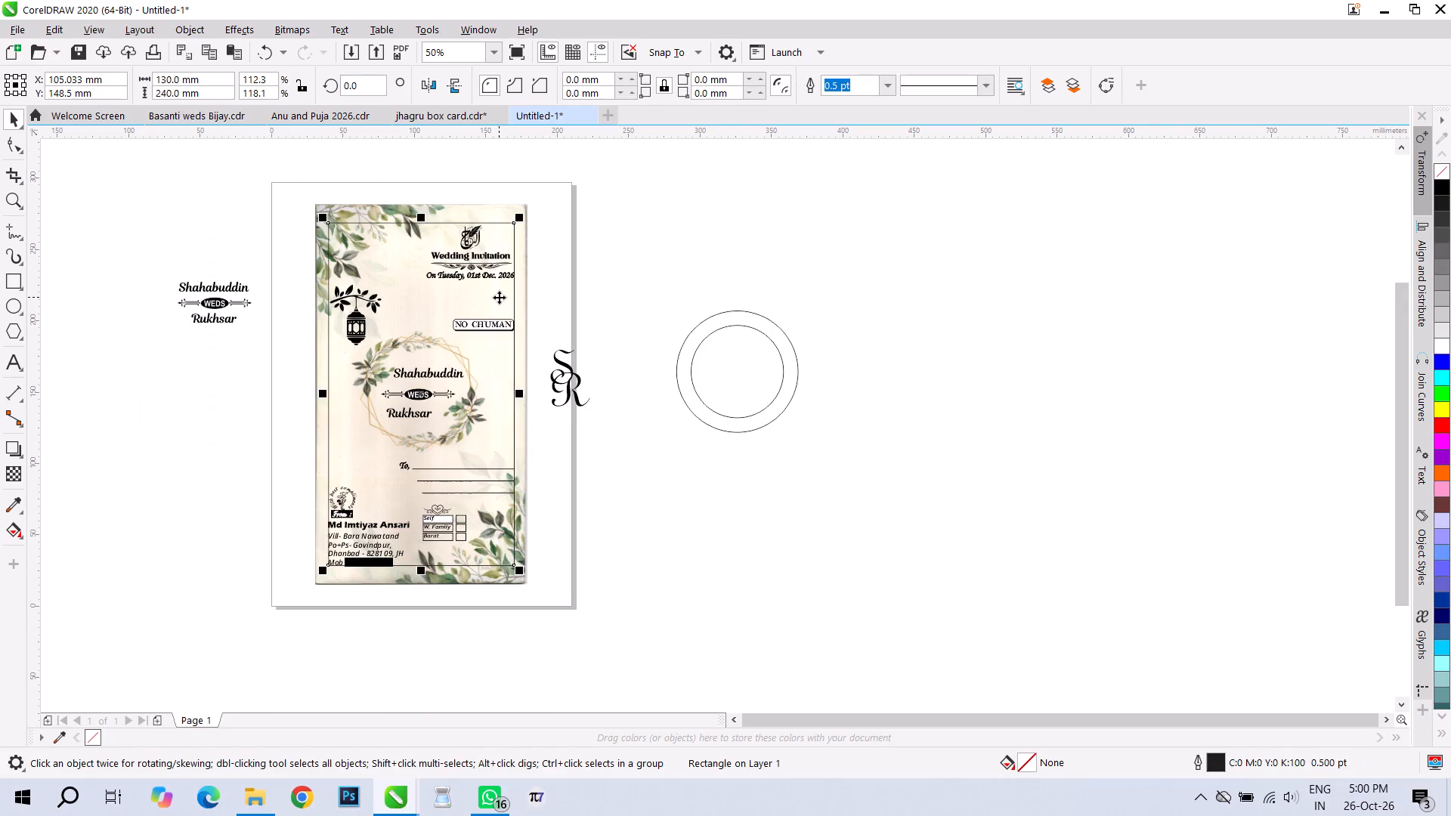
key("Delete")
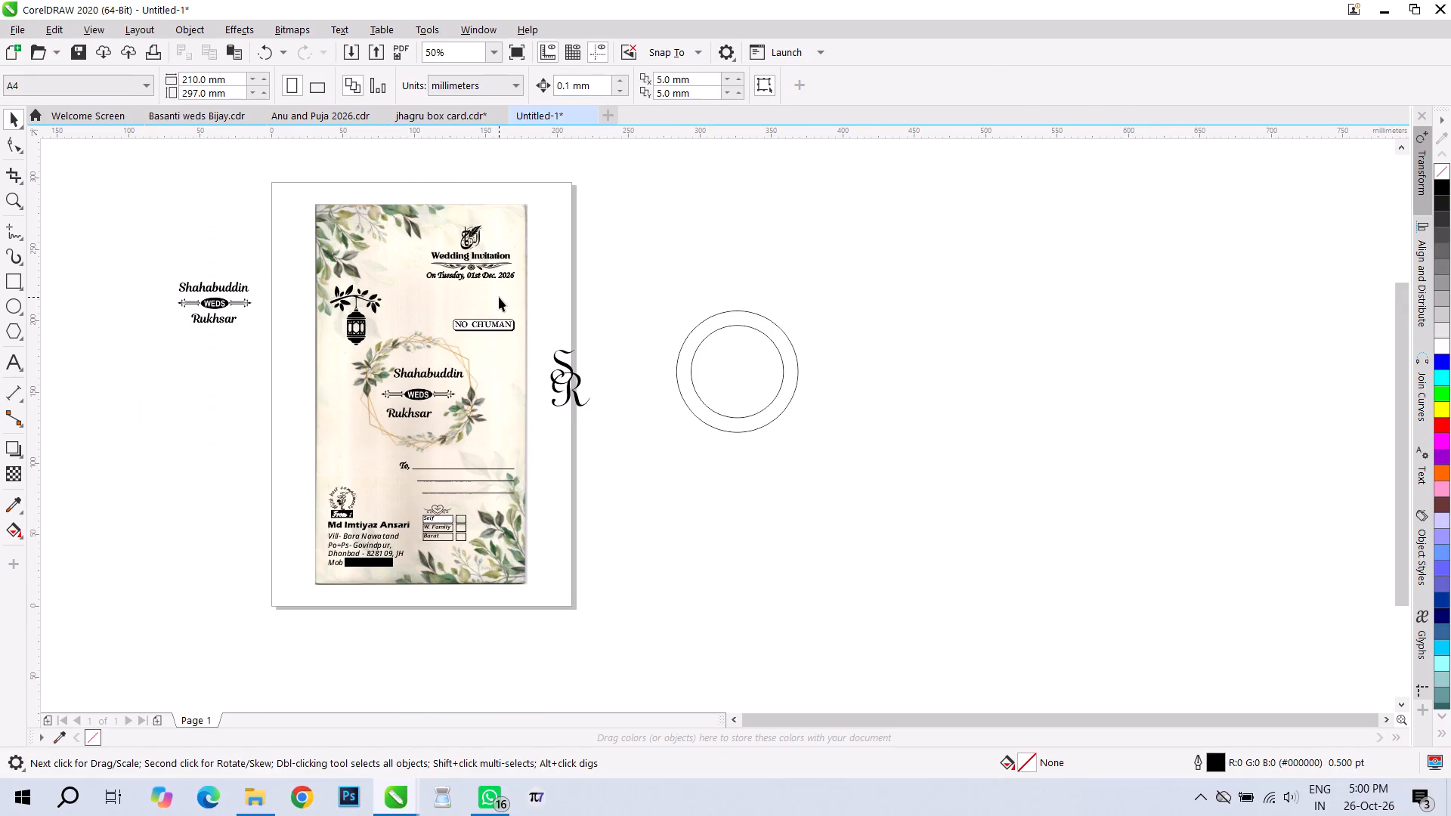
Examine the card layout up close: the heading, the wreath with the names, the sender's address and the invitee checkbox table.
scroll(453, 326, "up", 1)
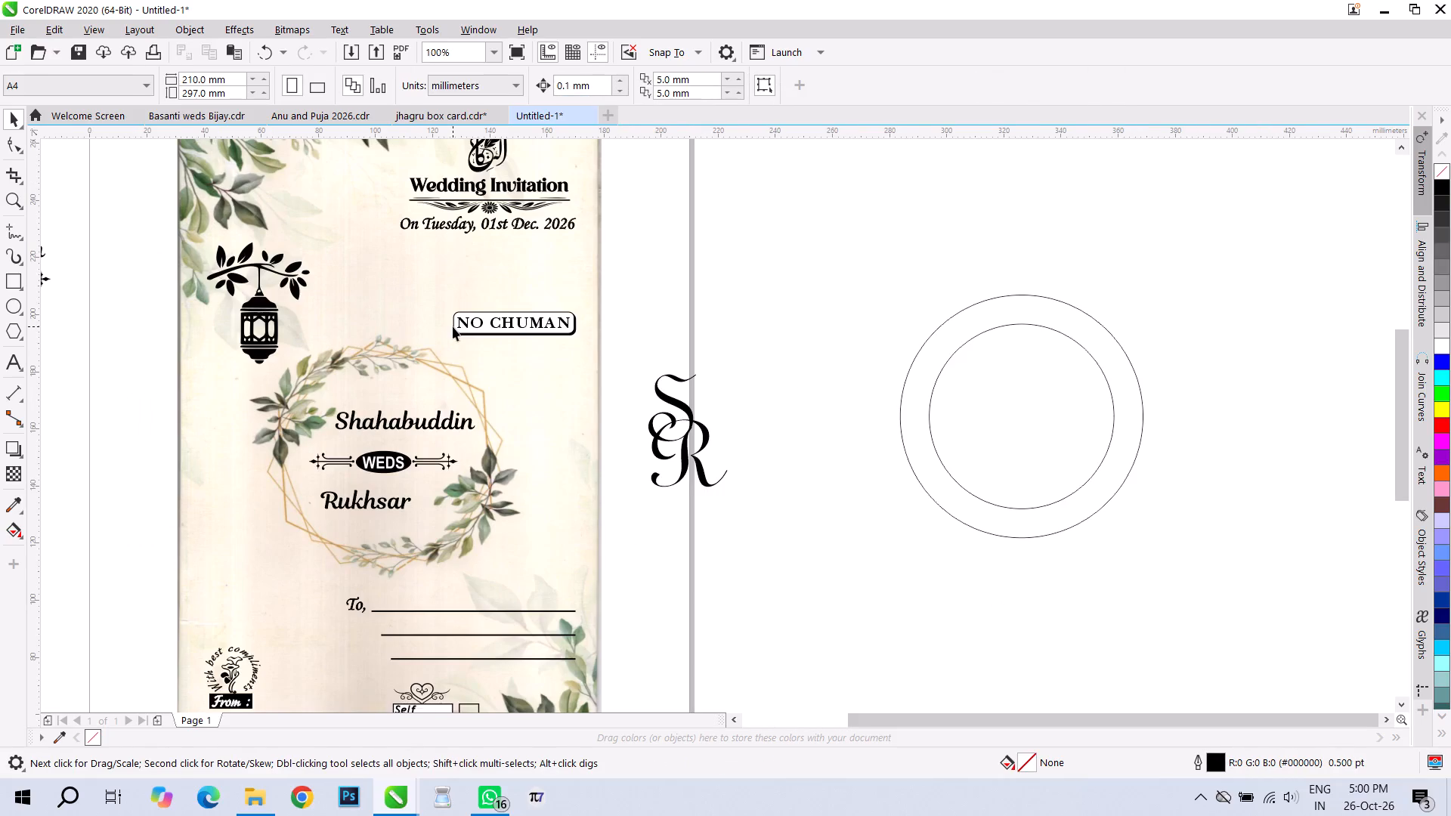
scroll(453, 326, "down", 1)
scroll(467, 248, "up", 1)
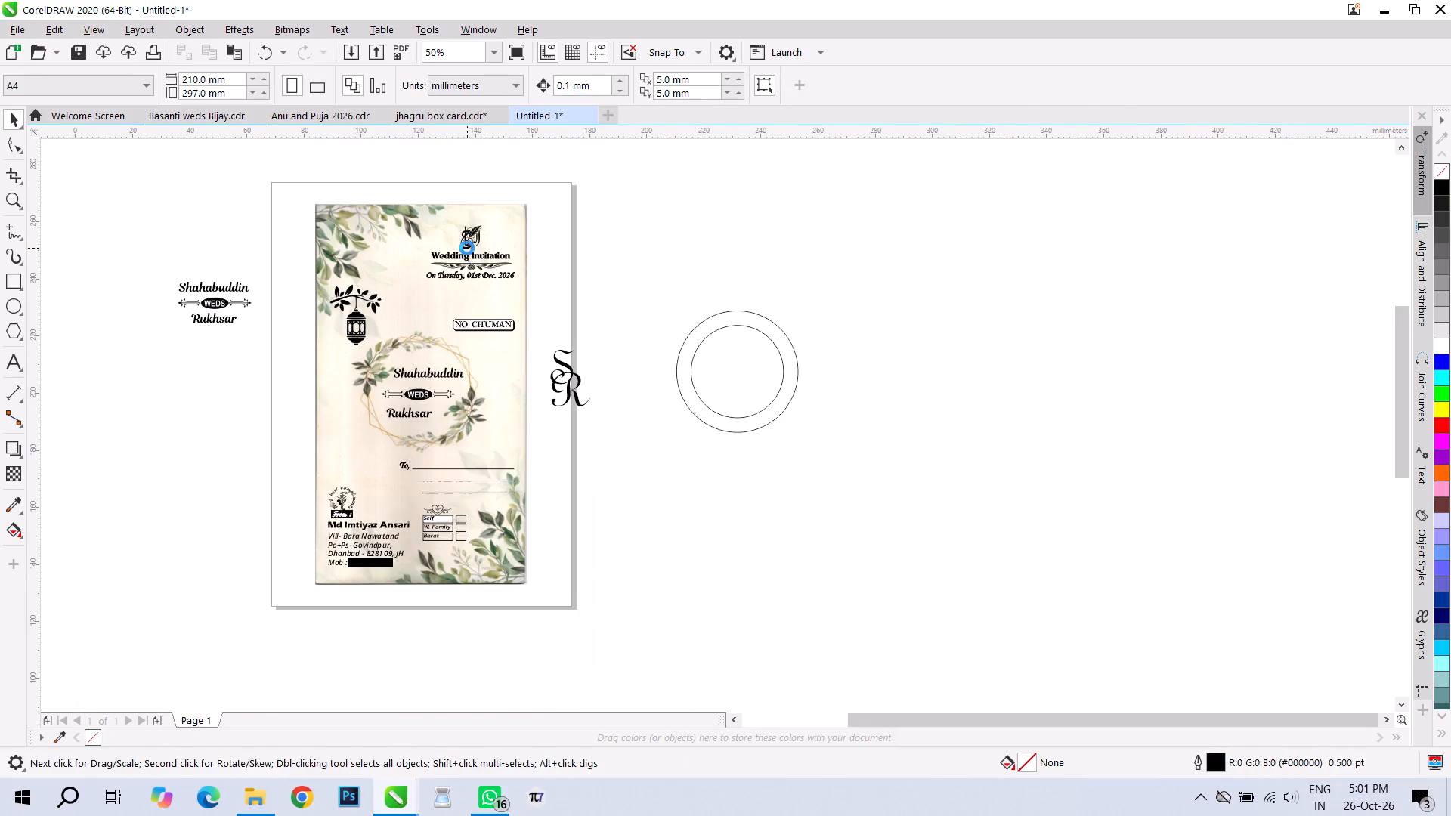
scroll(467, 248, "down", 1)
scroll(470, 309, "up", 1)
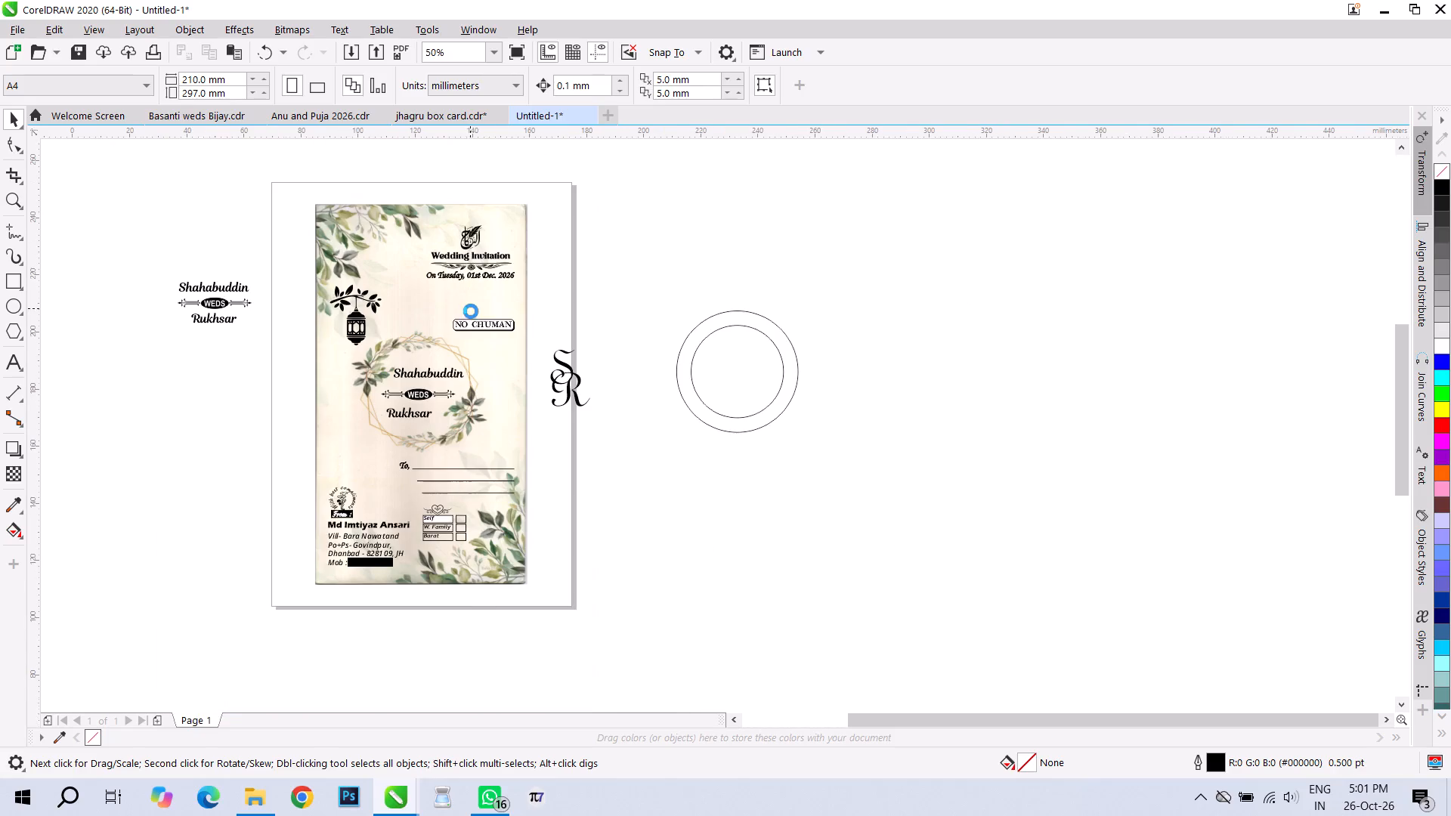
scroll(481, 317, "down", 1)
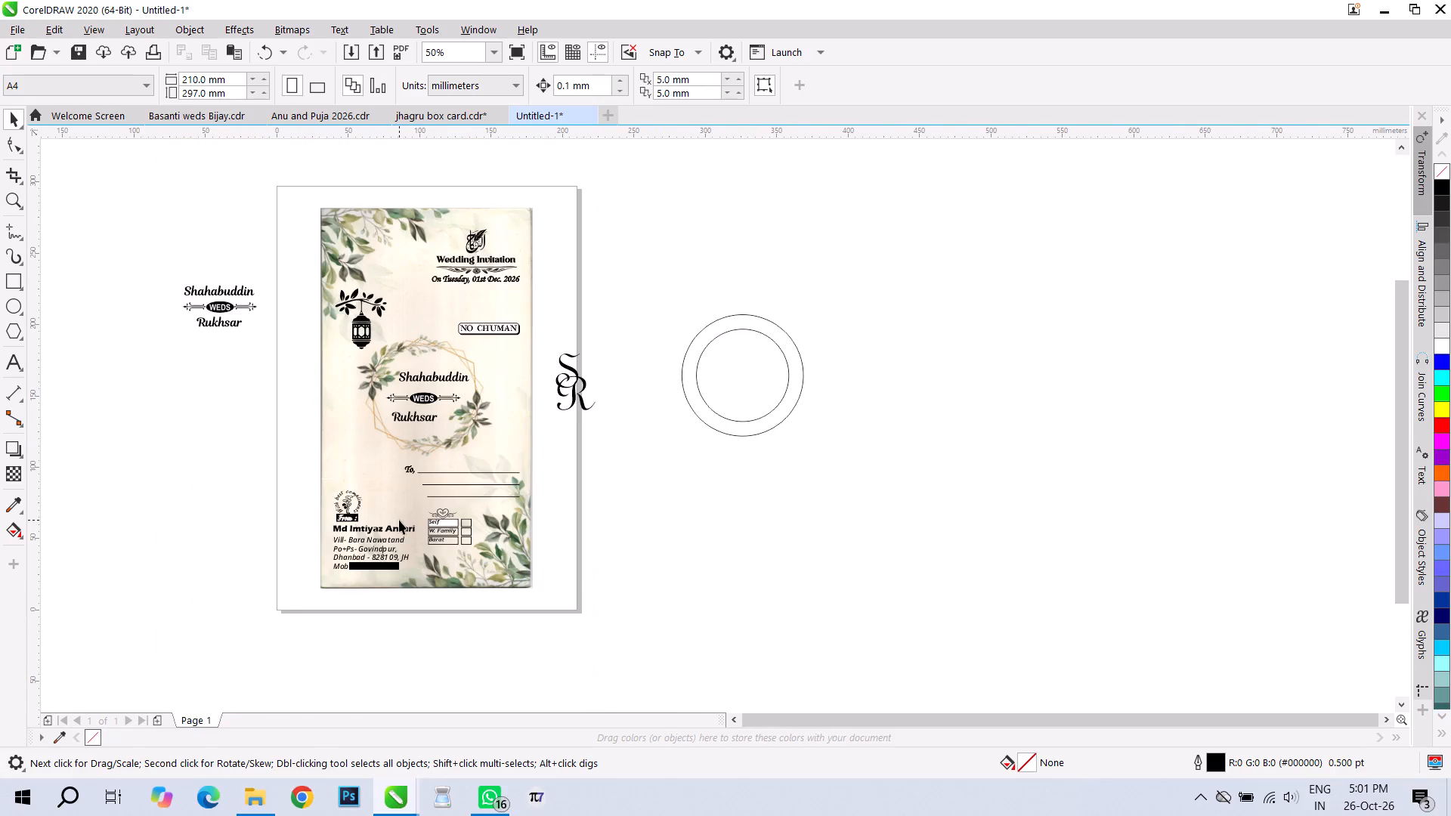
scroll(399, 520, "up", 1)
scroll(475, 526, "down", 1)
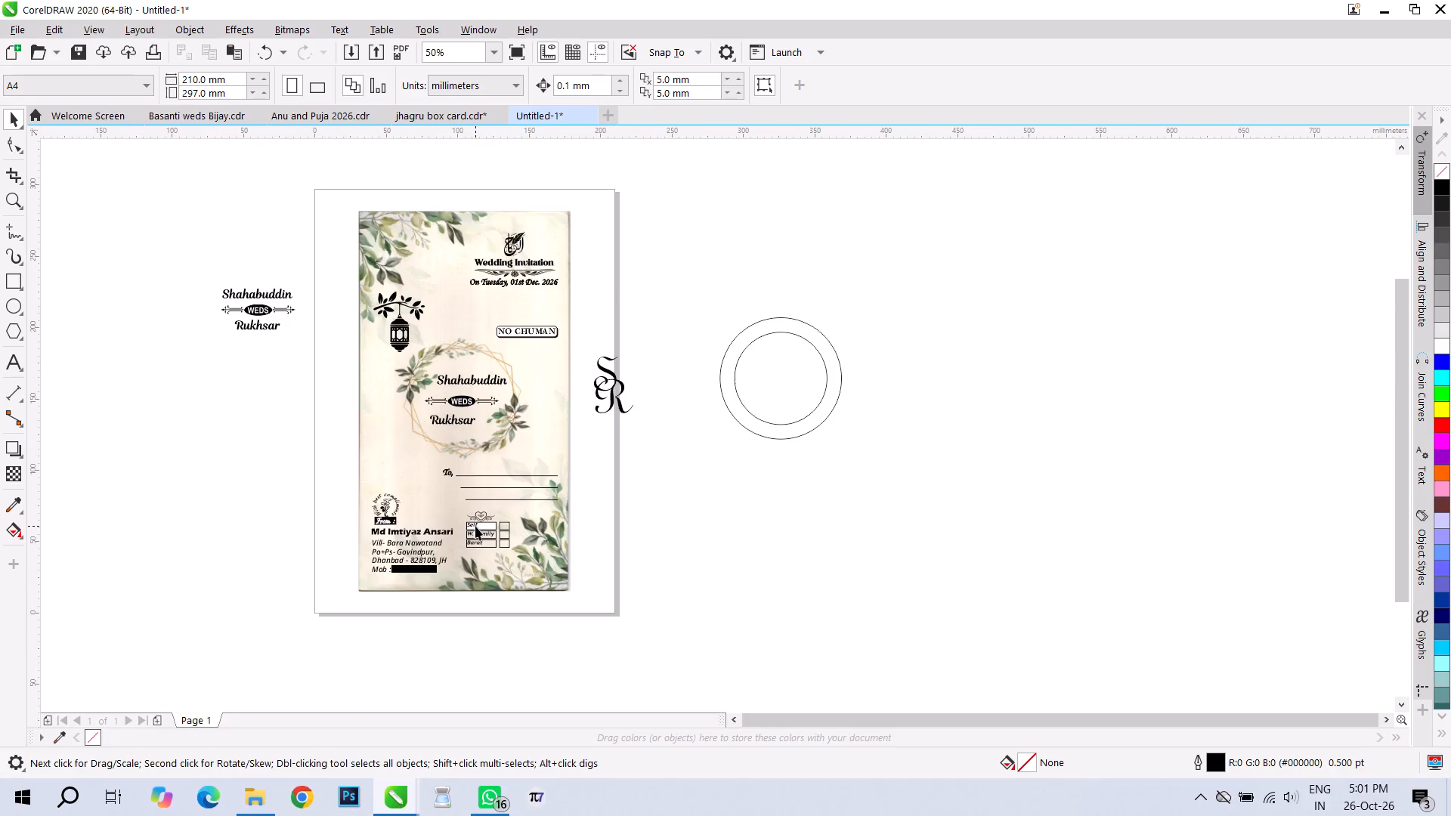
scroll(478, 542, "up", 2)
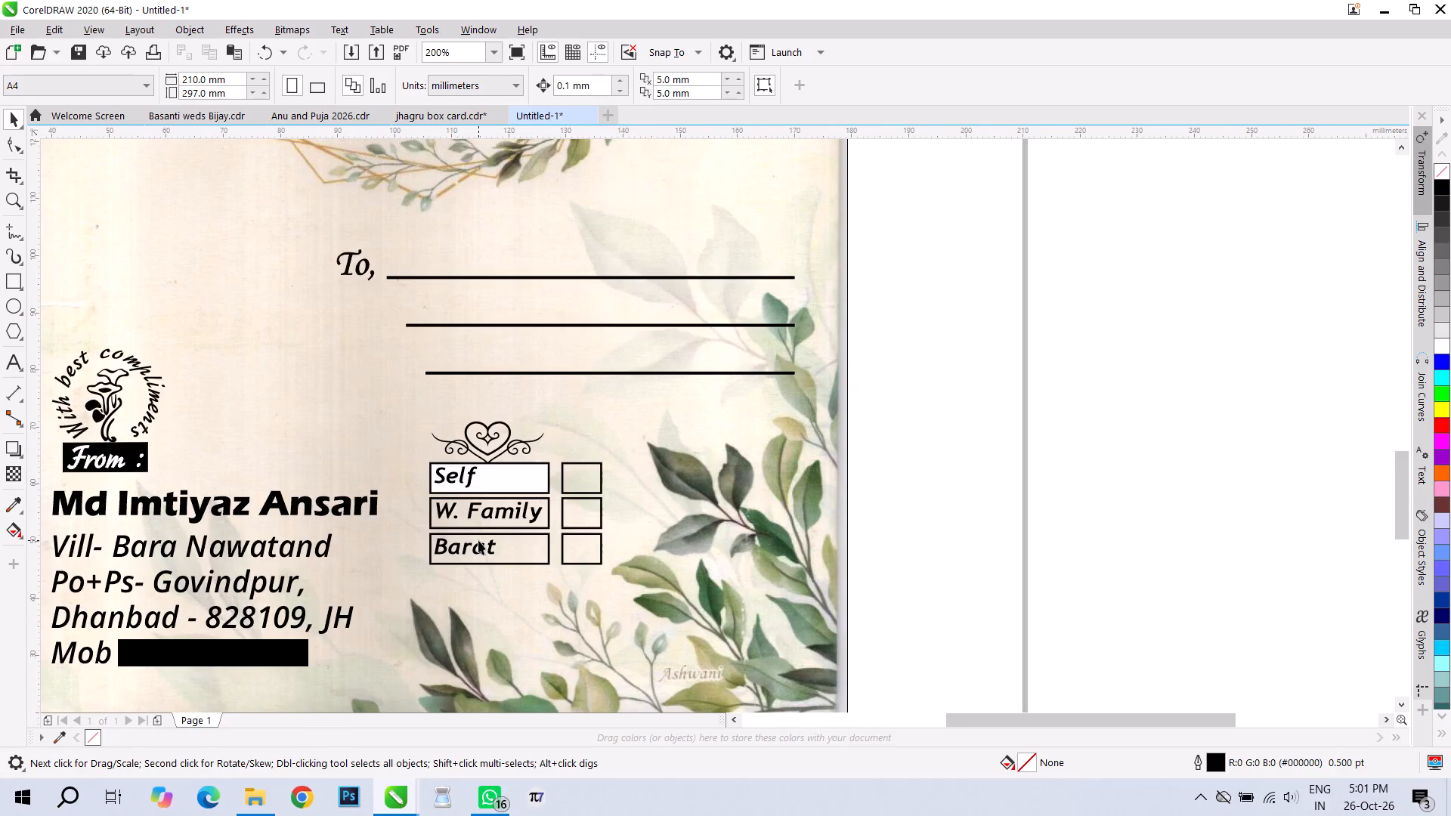
scroll(478, 540, "down", 1)
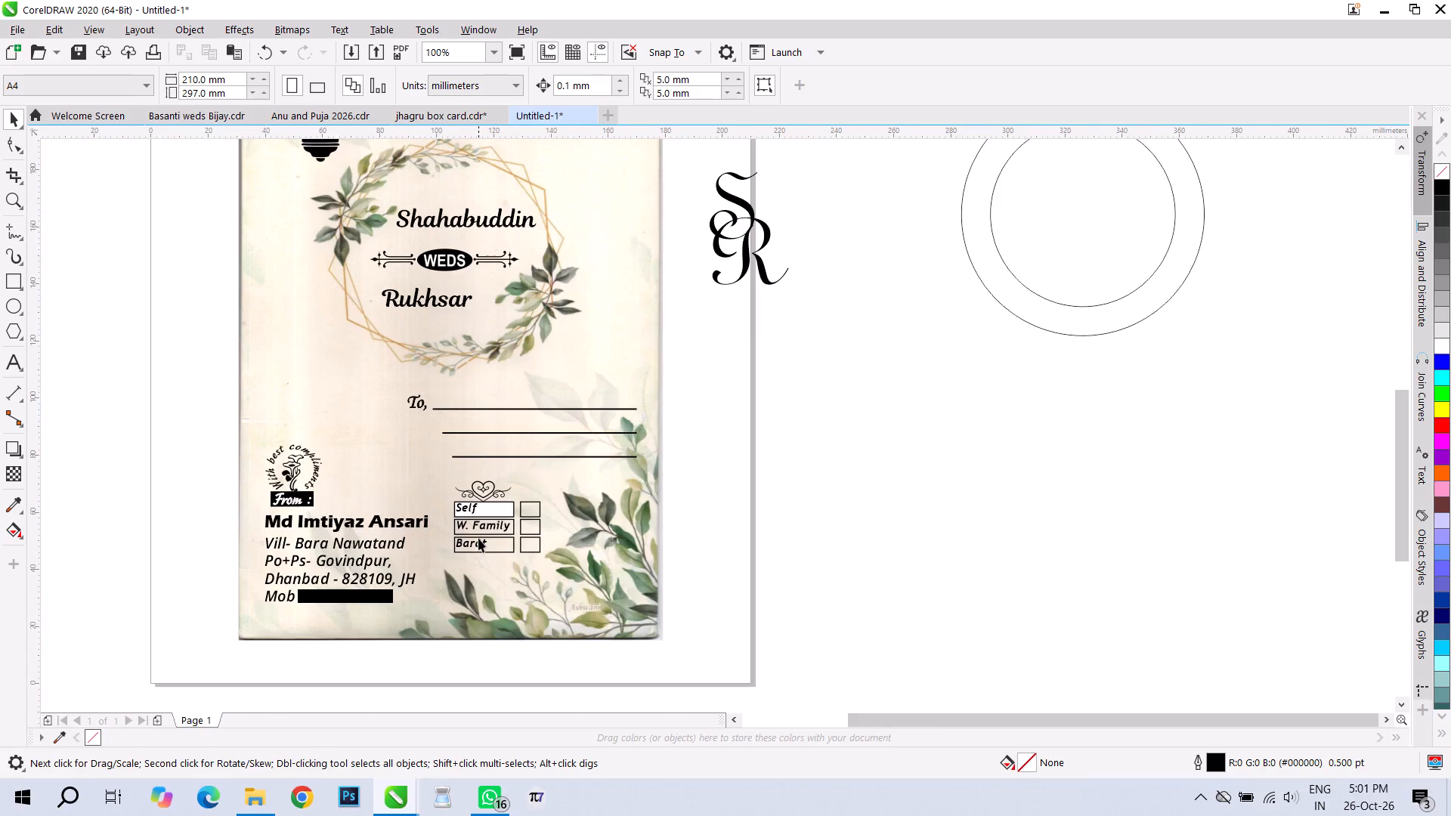
scroll(511, 527, "down", 1)
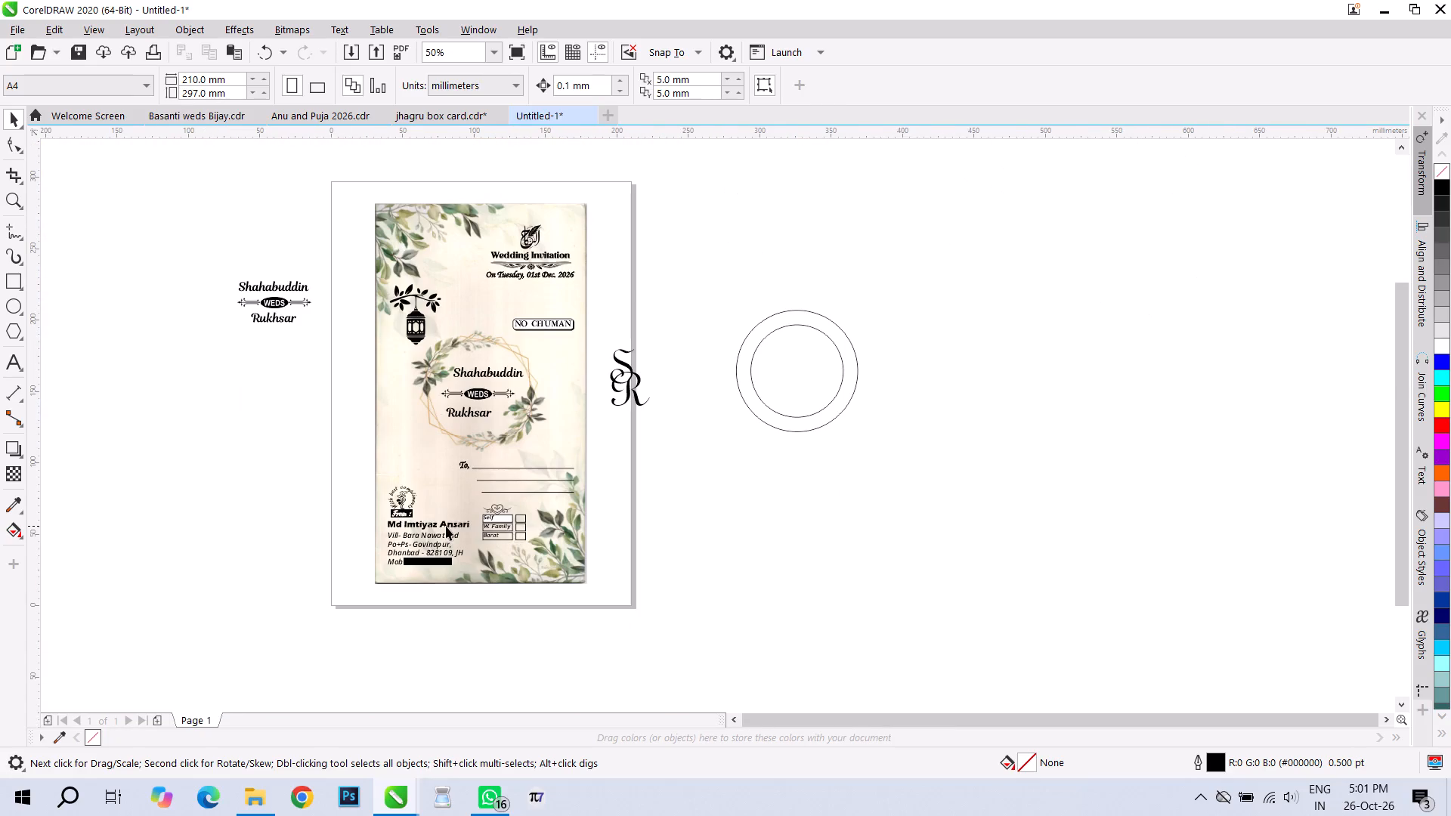
scroll(446, 526, "up", 1)
scroll(446, 526, "down", 1)
scroll(491, 372, "up", 2)
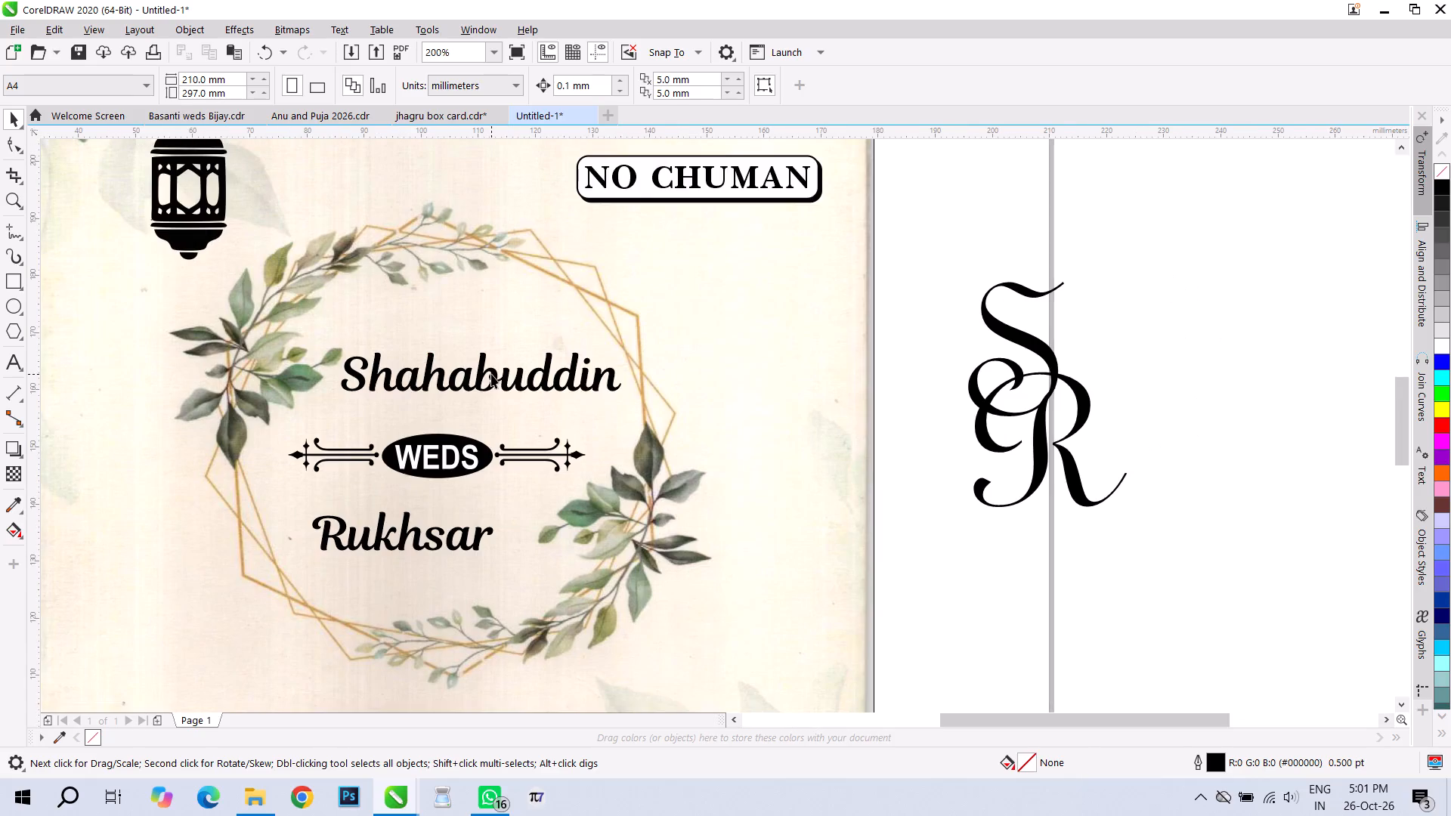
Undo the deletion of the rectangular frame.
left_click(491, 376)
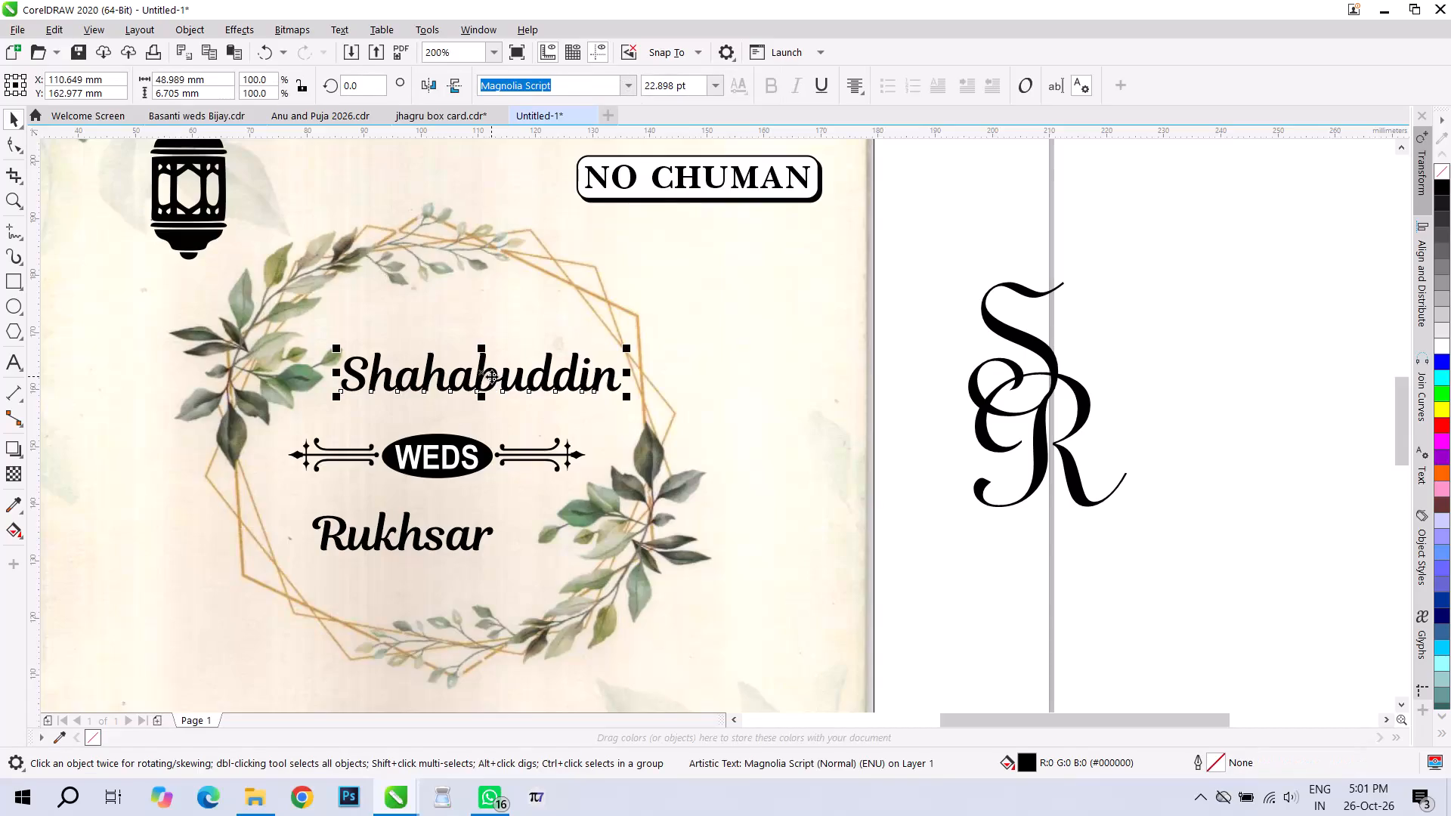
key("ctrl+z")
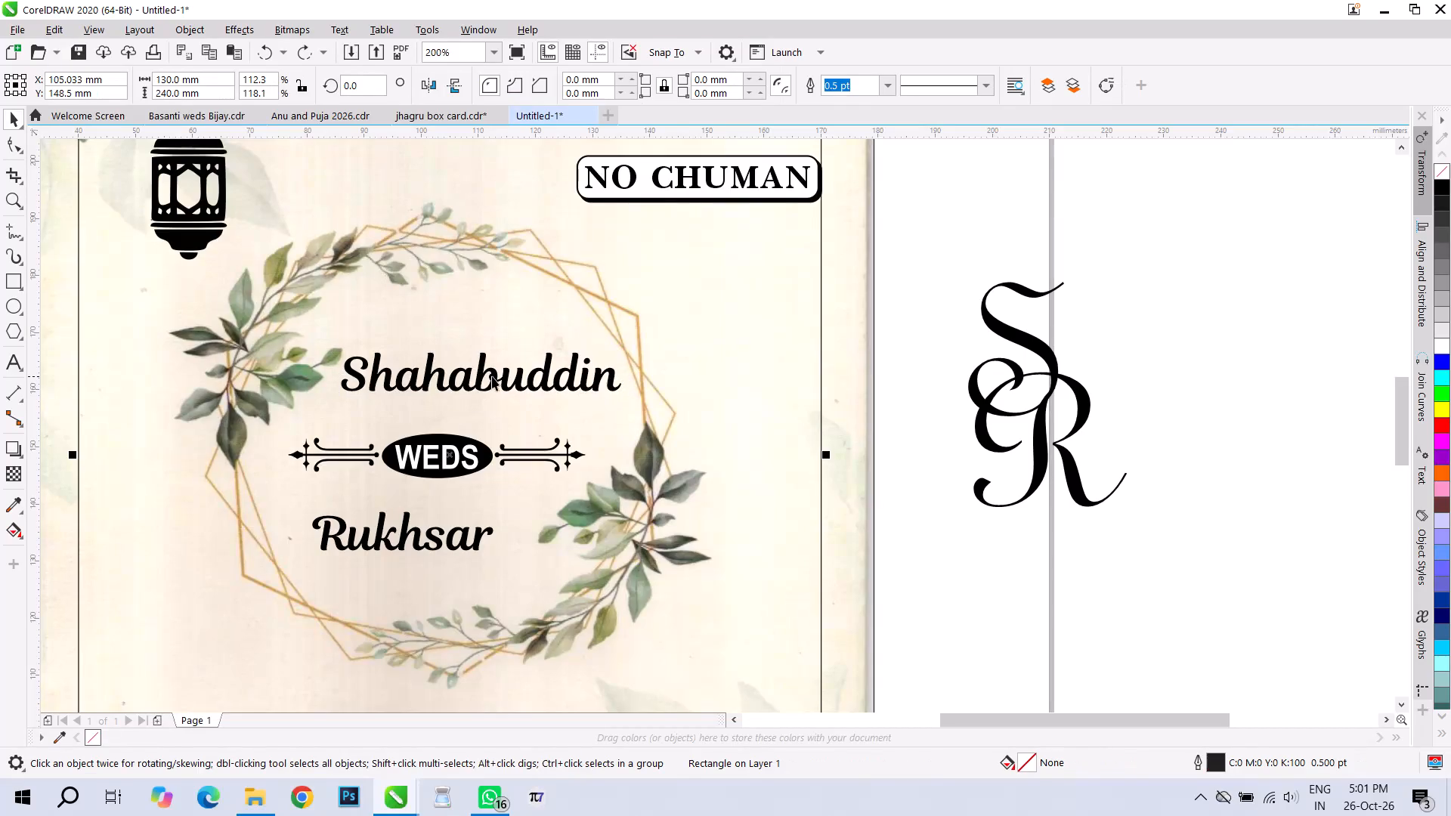
Nudge the groom's name in the wreath slightly right, to about X 111.1 mm.
left_click(493, 376)
key("Right")
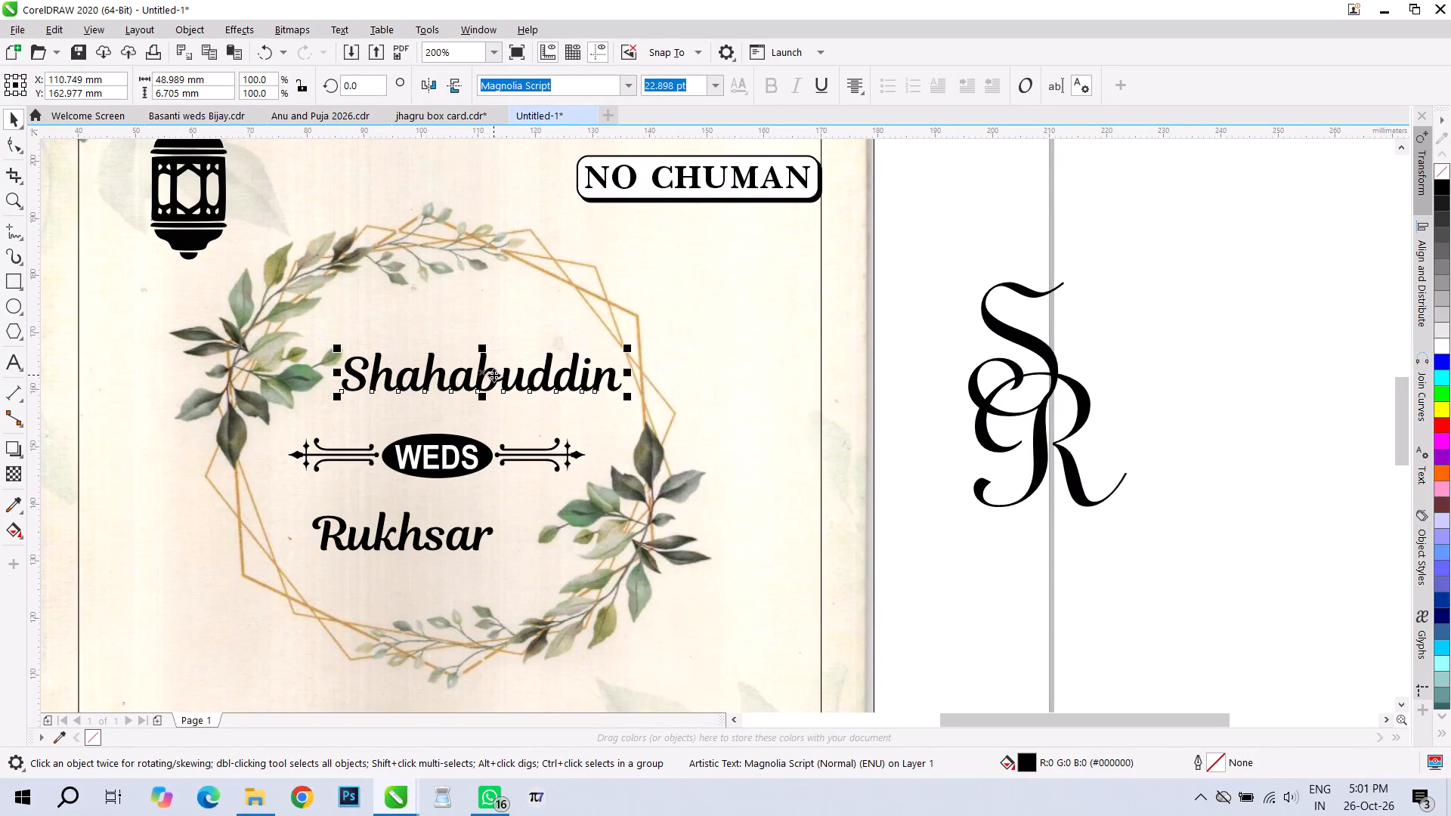
key("Right")
key("Right")
key("Right")
key("Right")
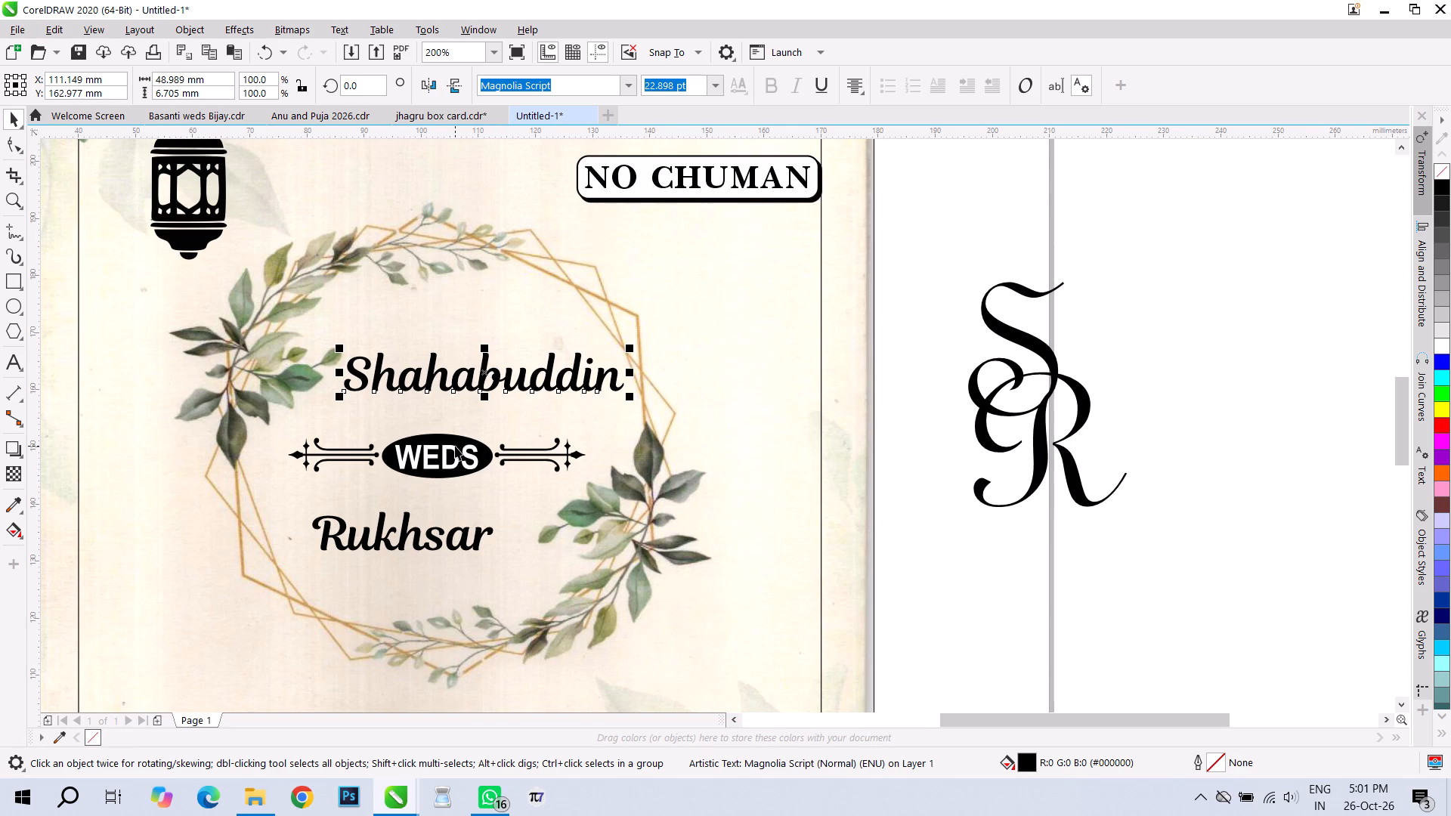
scroll(444, 486, "down", 1)
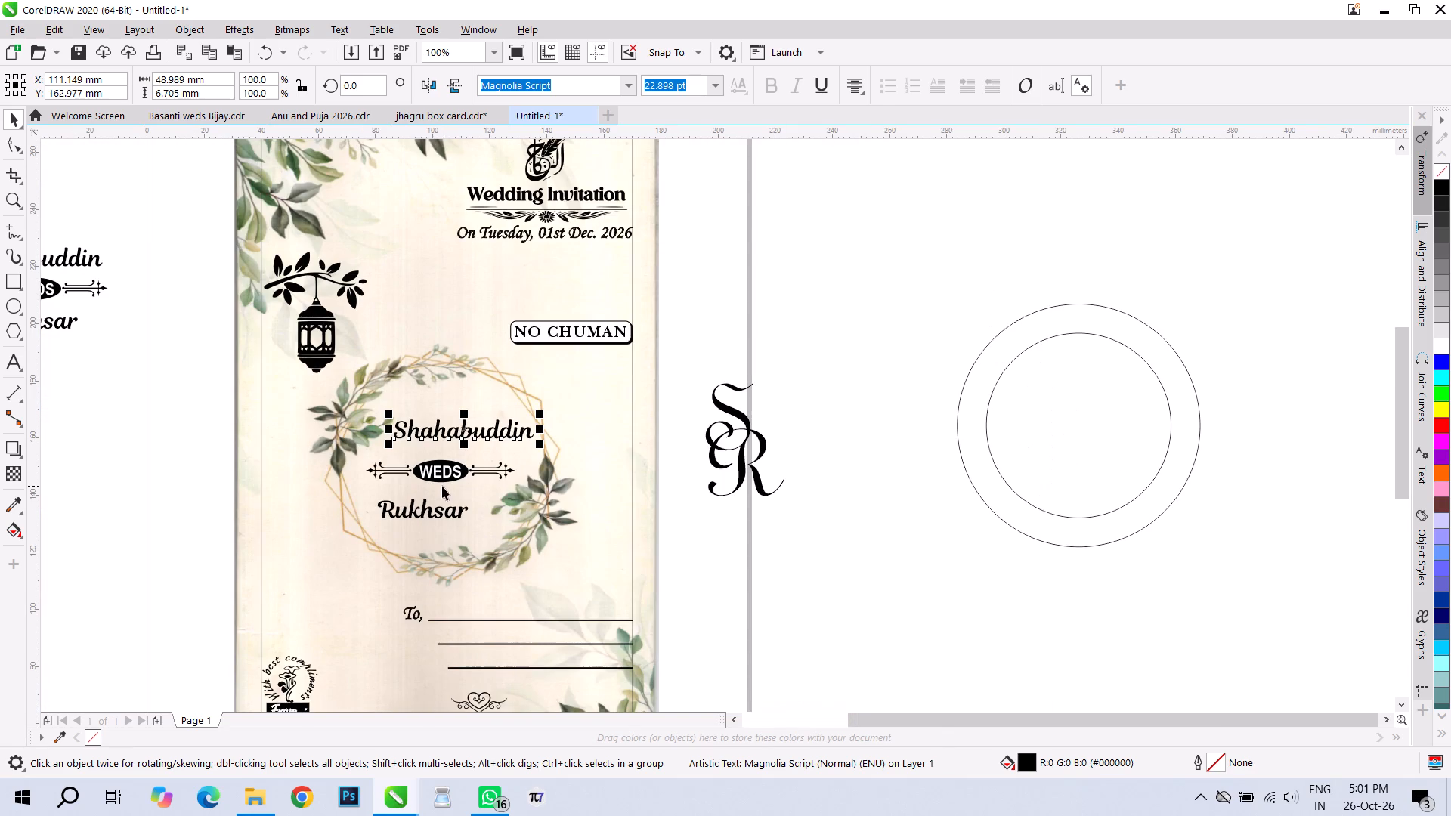
scroll(419, 475, "down", 1)
left_click(653, 397)
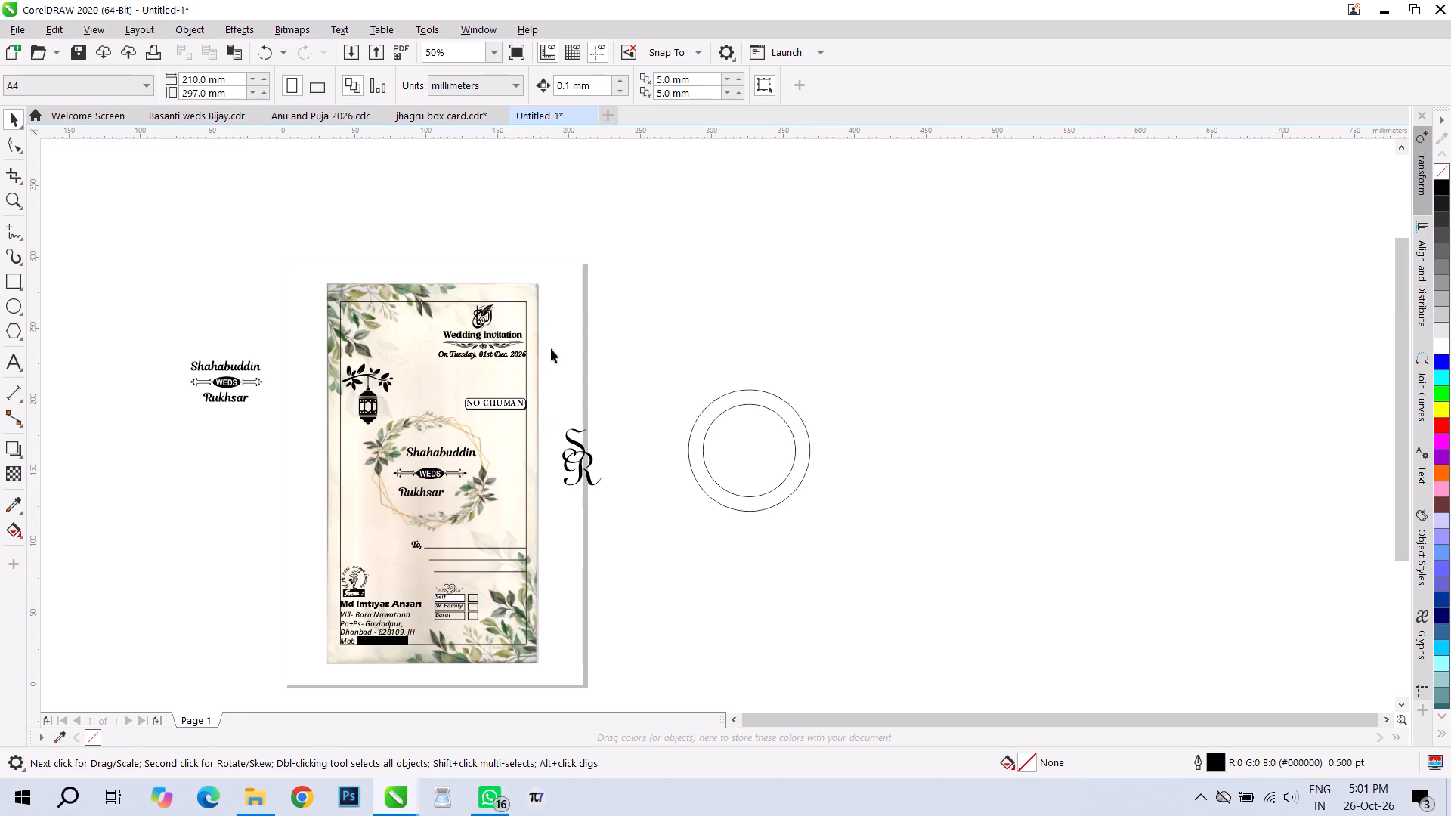
Move the SR monogram off the page's left side beneath the spare names, centred at about X -40 mm, Y 159 mm.
left_click_drag(557, 411, 620, 516)
left_click_drag(571, 452, 218, 447)
Move the two concentric circles to the left of the page below the SR monogram, centred at about X -47 mm, Y 89 mm.
left_click_drag(673, 364, 681, 380)
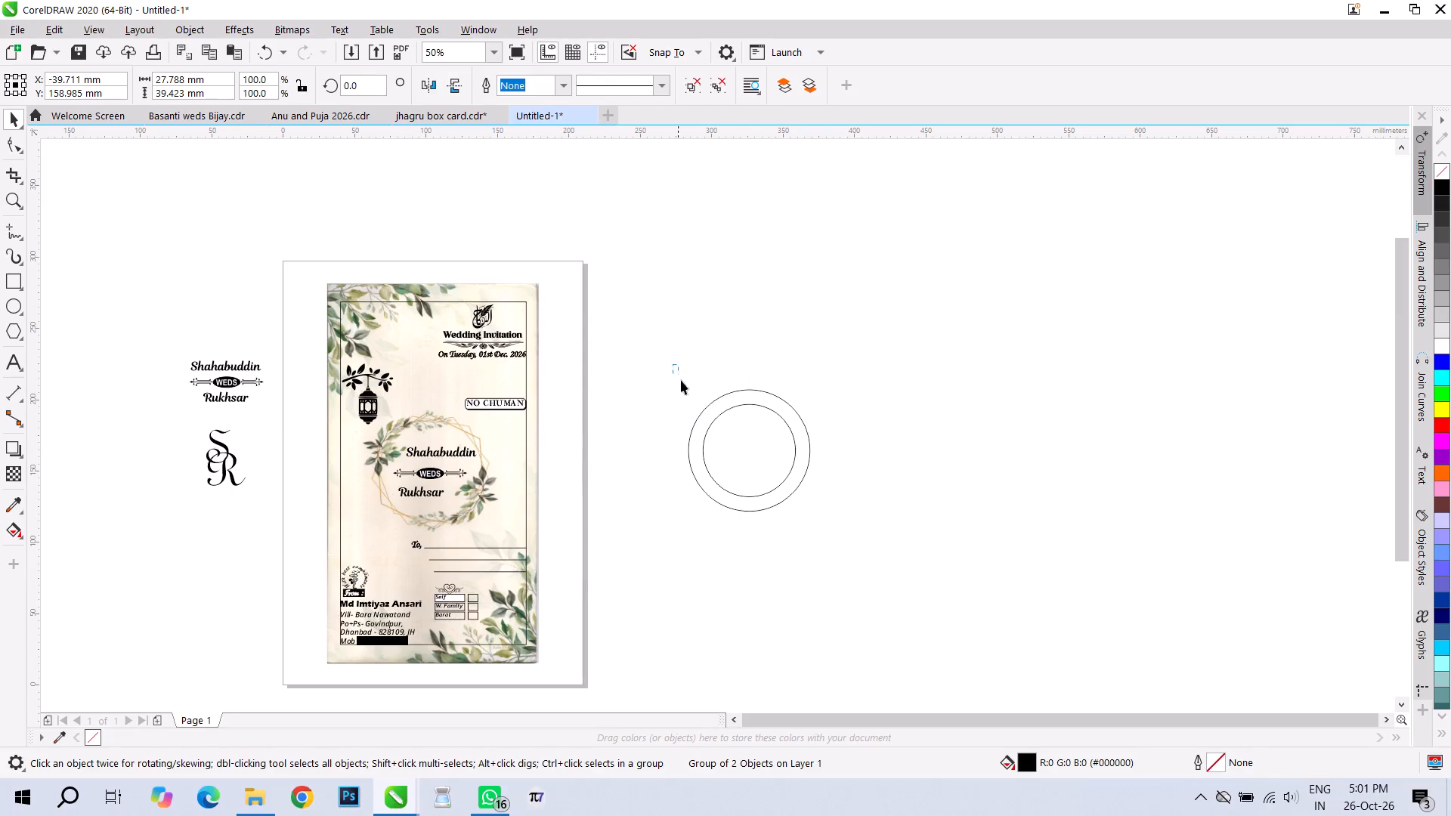
left_click_drag(681, 380, 834, 542)
left_click_drag(778, 463, 244, 571)
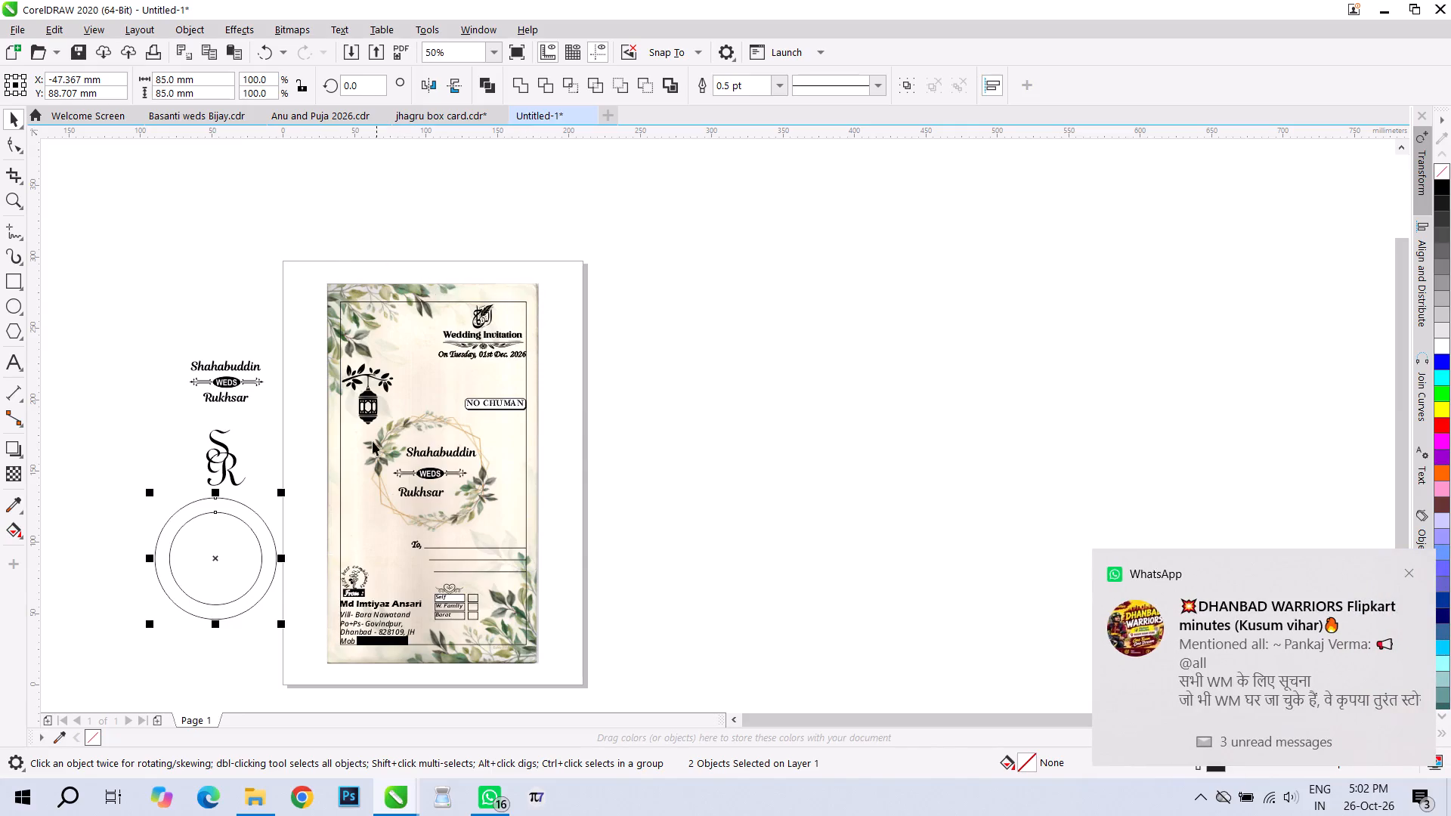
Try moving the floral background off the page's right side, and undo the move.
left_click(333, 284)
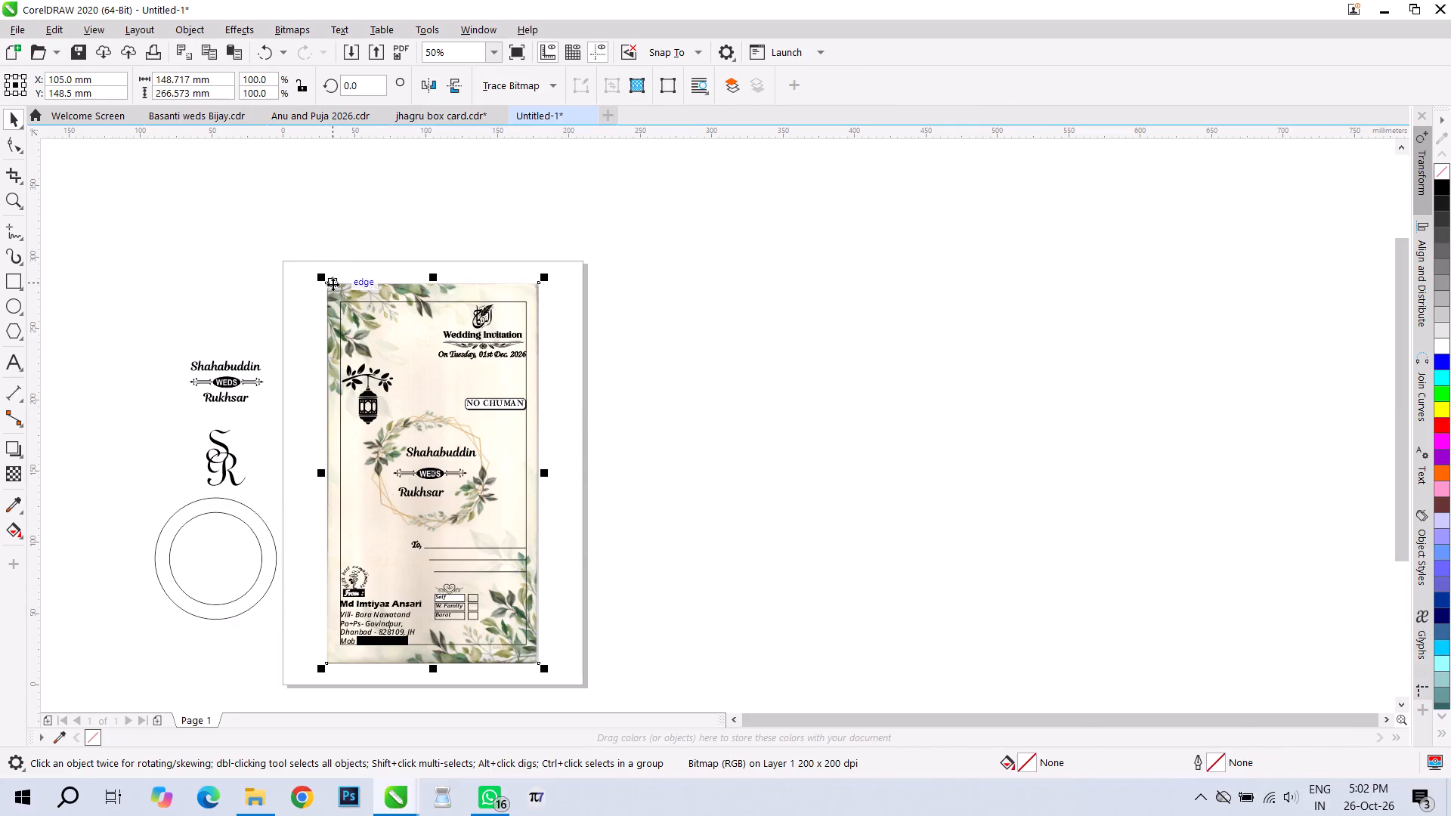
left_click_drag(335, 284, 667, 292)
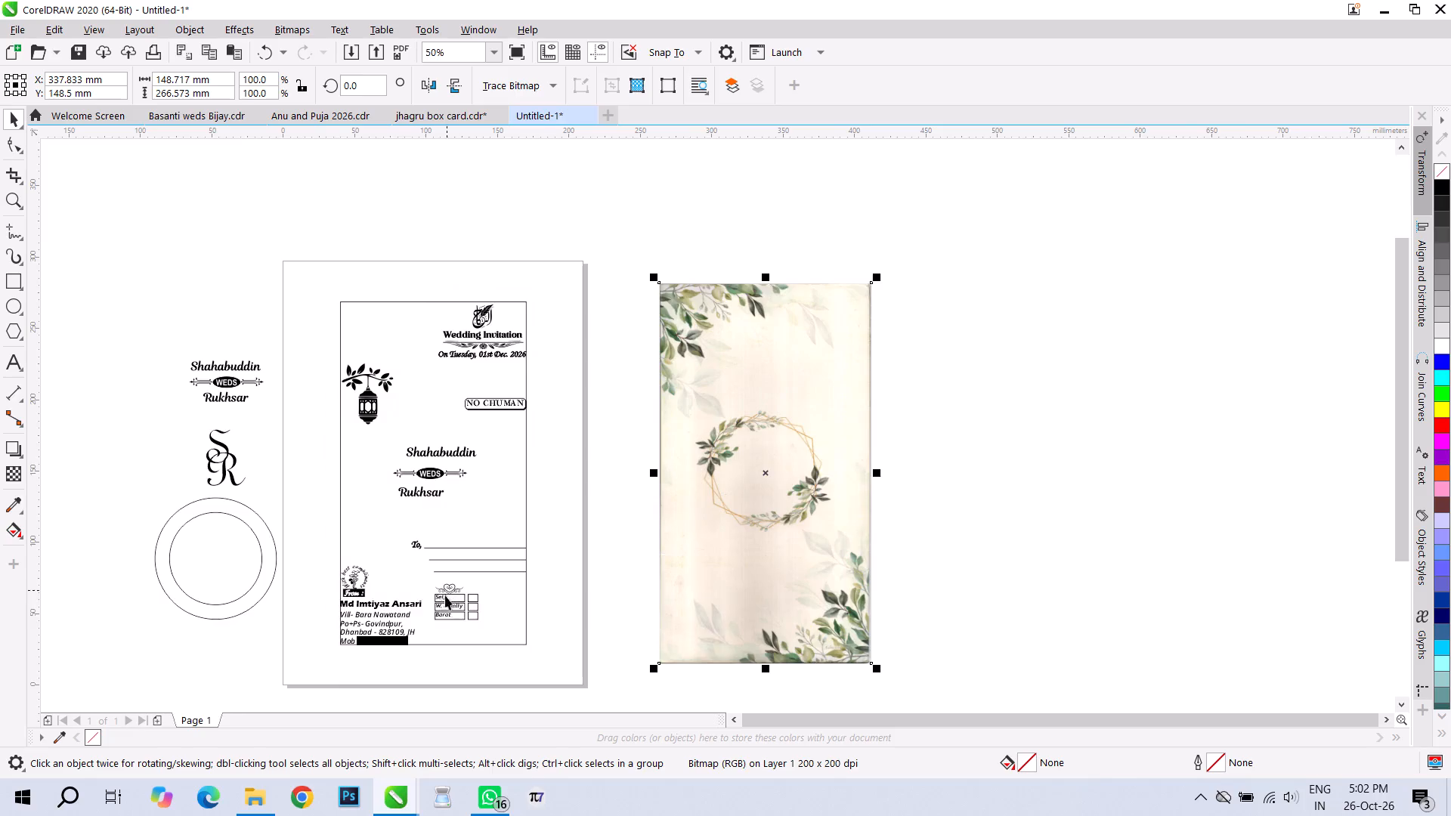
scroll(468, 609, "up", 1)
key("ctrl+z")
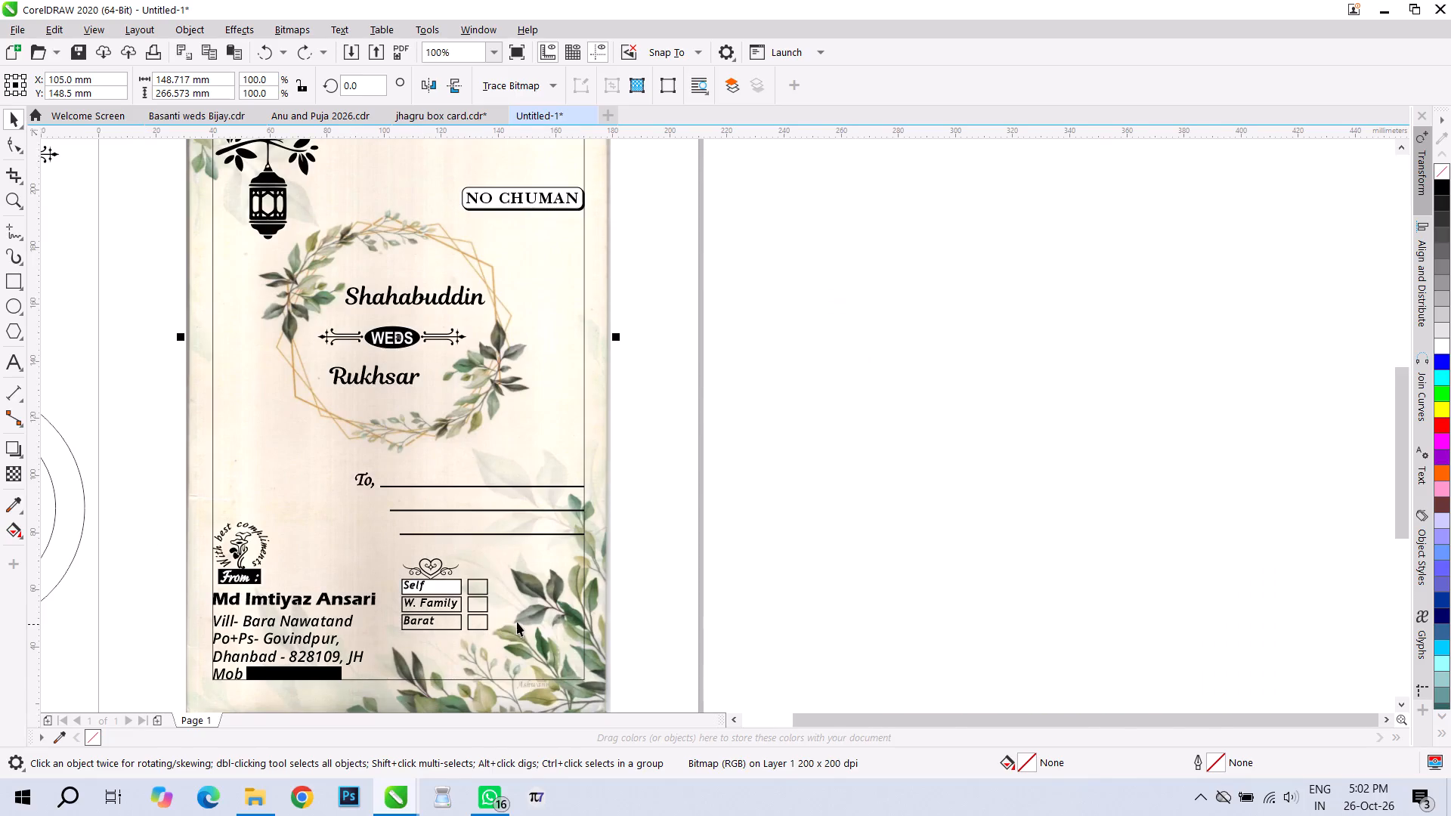
Widen the three empty tick boxes beside Self, W. Family and Barat to about 8 mm.
left_click_drag(647, 641, 461, 563)
scroll(481, 614, "up", 2)
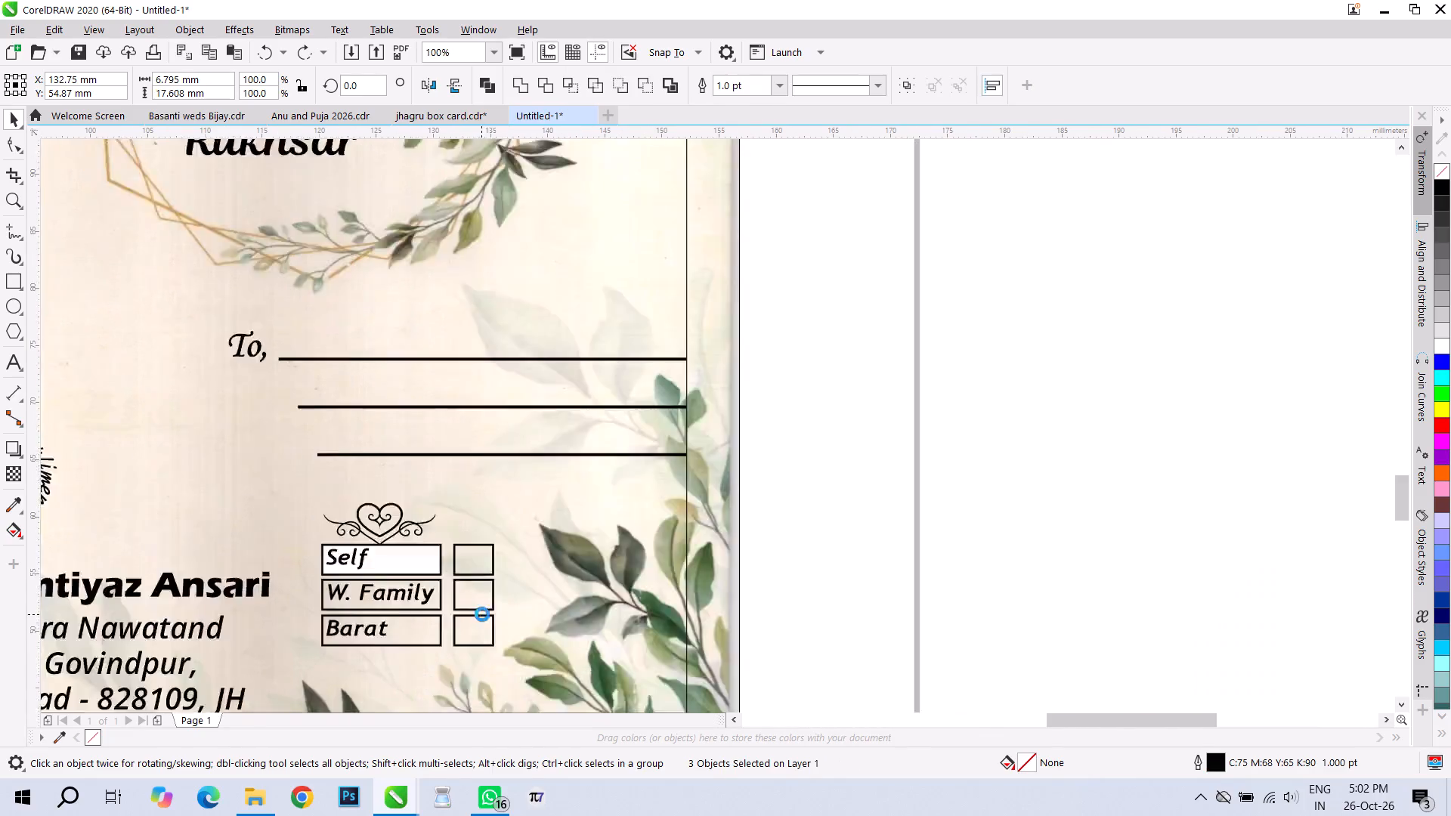
left_click_drag(508, 577, 522, 577)
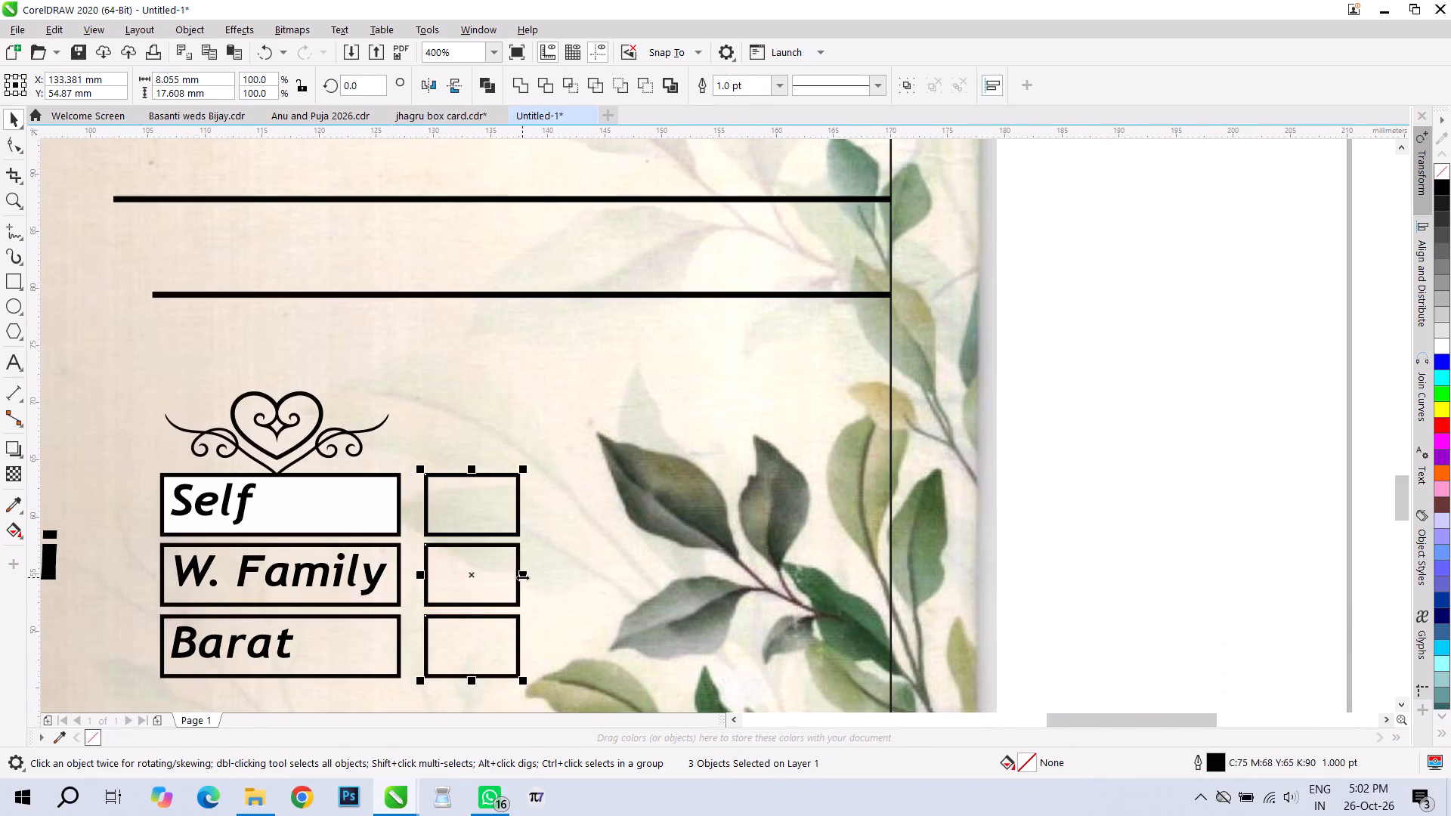
Enlarge the sender's name and address text together by about 105%, to about 60 mm wide and 31.8 mm high.
scroll(547, 587, "down", 2)
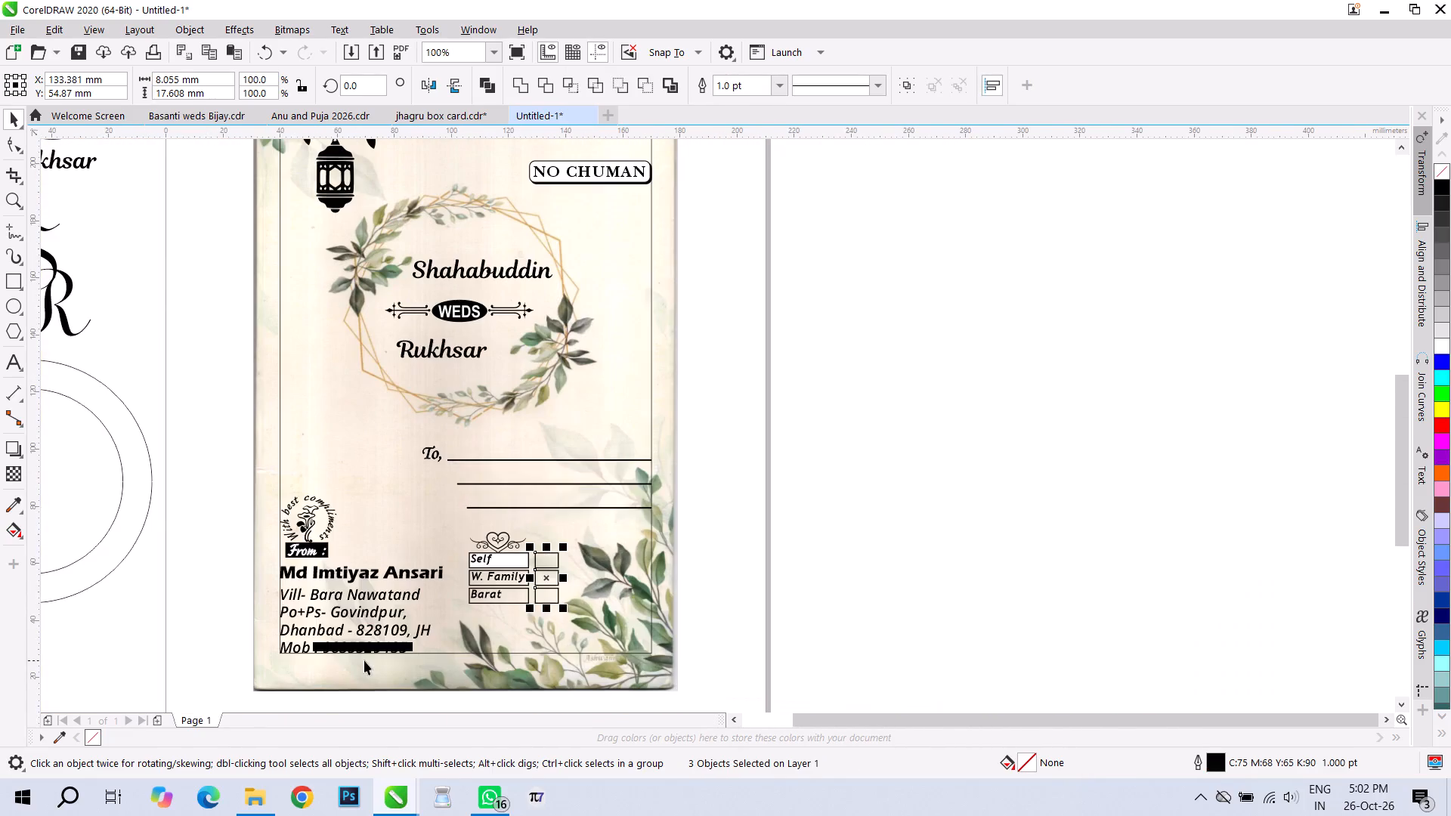
scroll(364, 660, "up", 1)
left_click(402, 567)
left_click(410, 574)
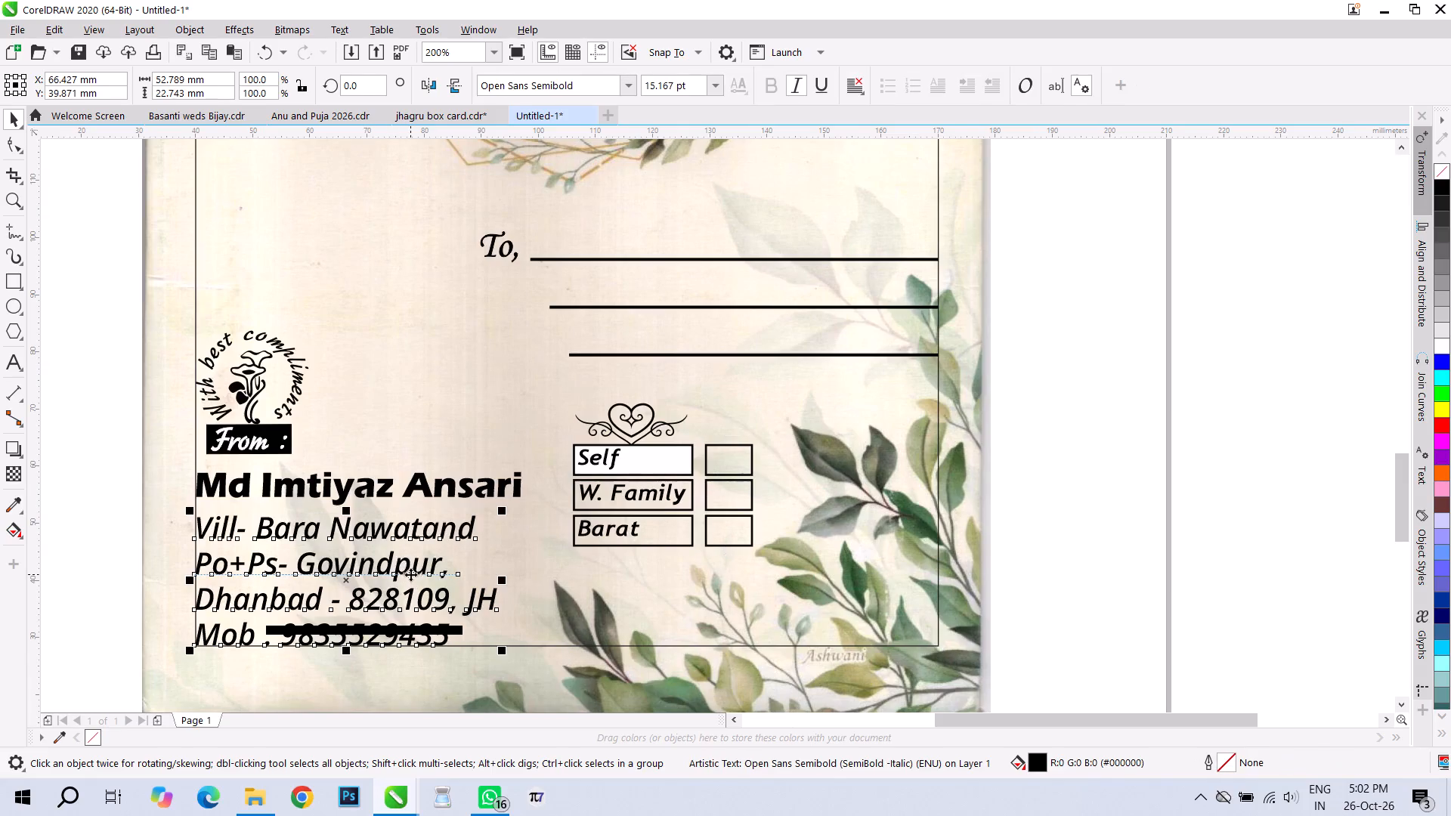
left_click(461, 493, "shift")
left_click_drag(531, 465, 543, 454)
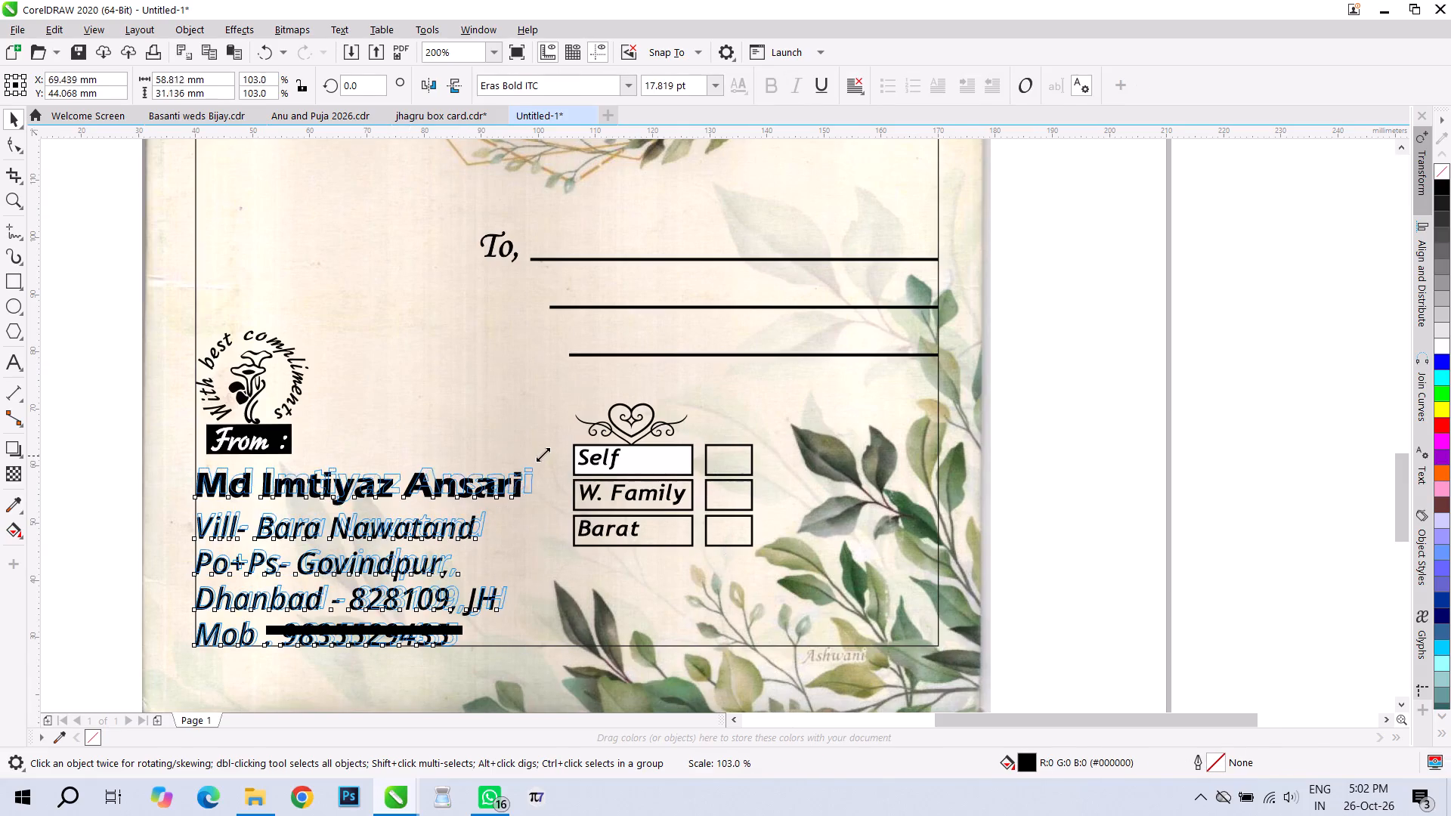
left_click_drag(543, 454, 551, 447)
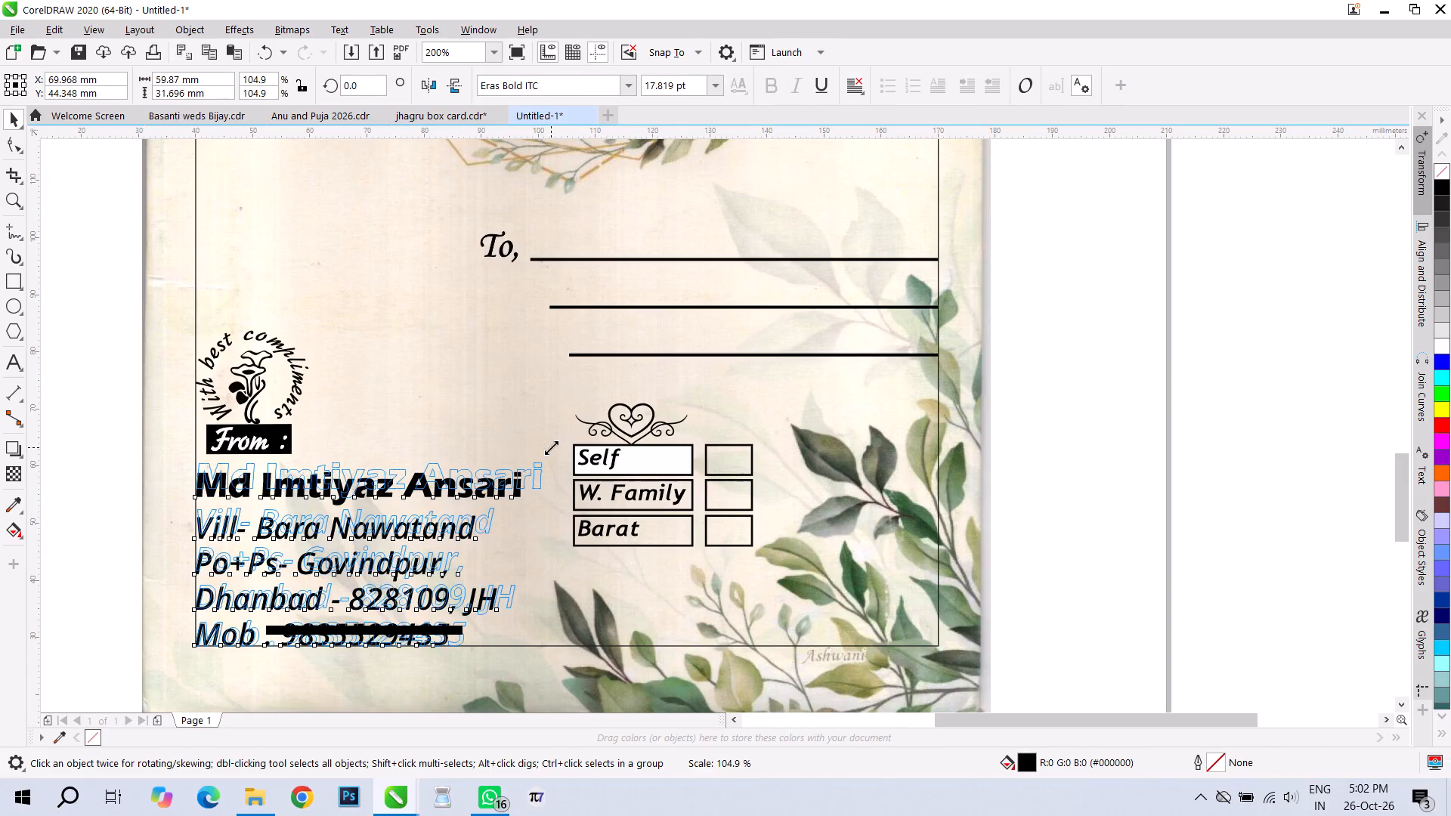
left_click_drag(551, 447, 548, 447)
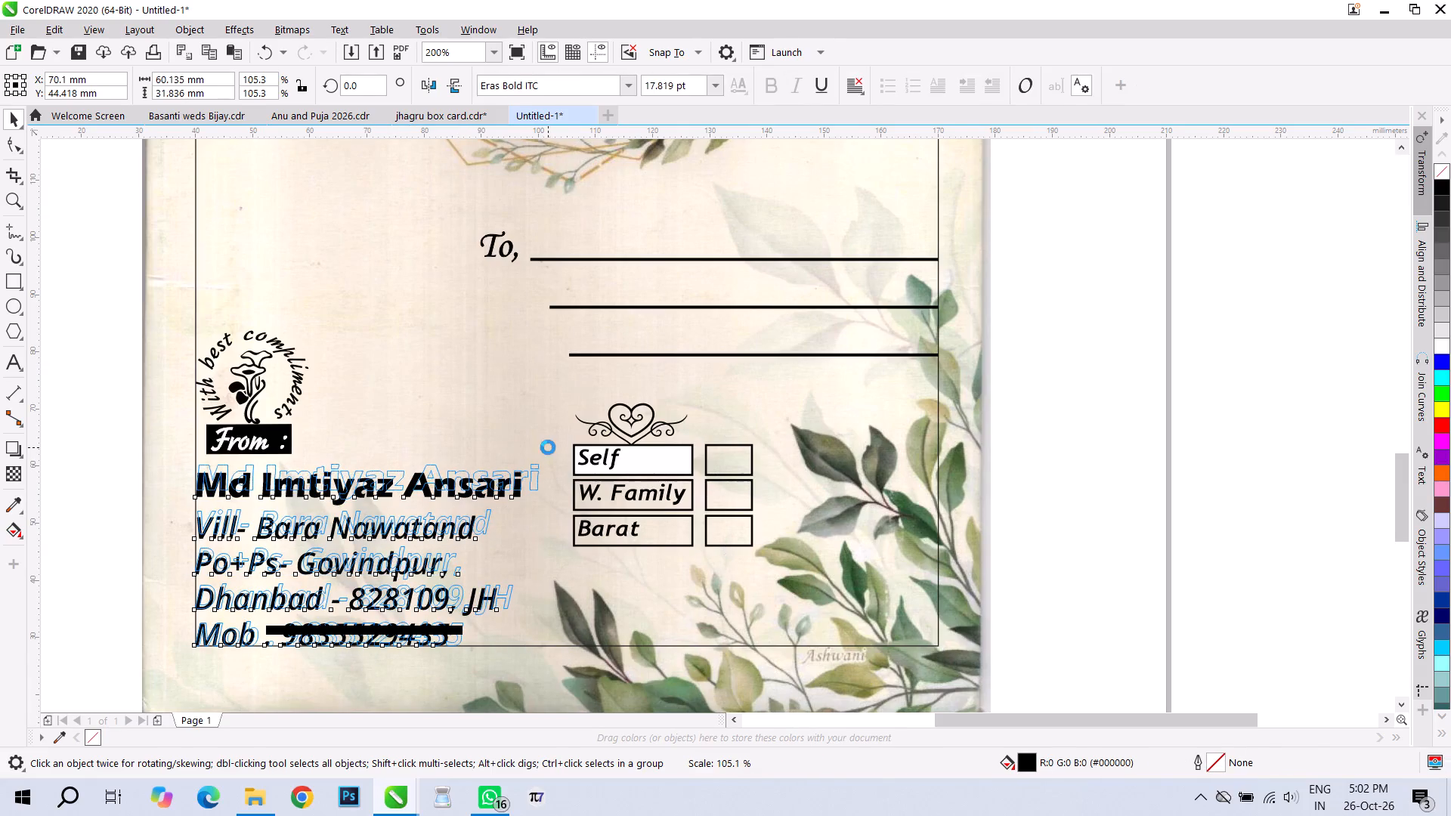
Move the Self, W. Family and Barat table with its heart ornament up and right, centred at about X 124.7 mm, Y 61.1 mm.
left_click_drag(1057, 385, 734, 475)
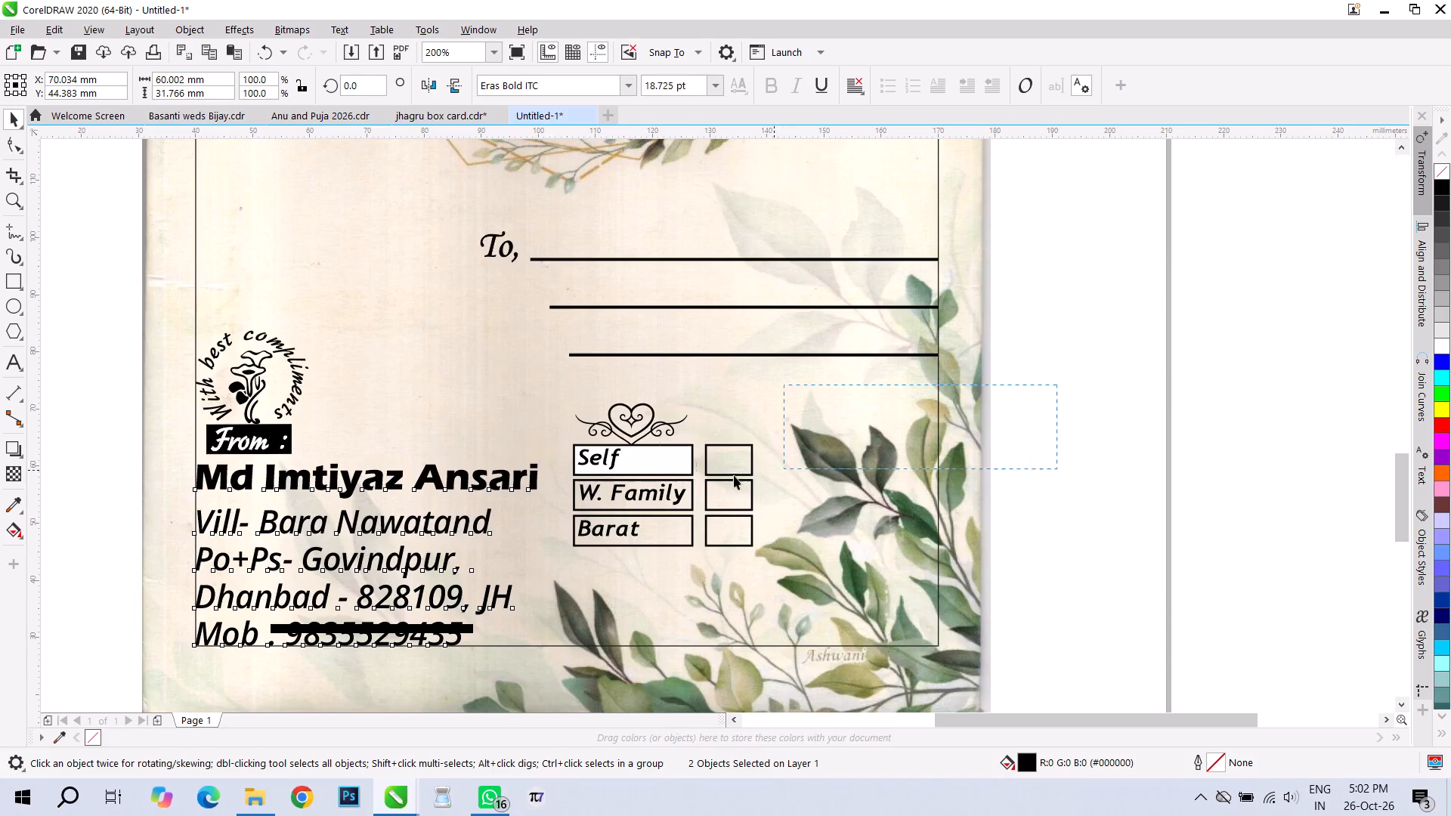
left_click_drag(734, 475, 543, 558)
left_click_drag(639, 462, 656, 448)
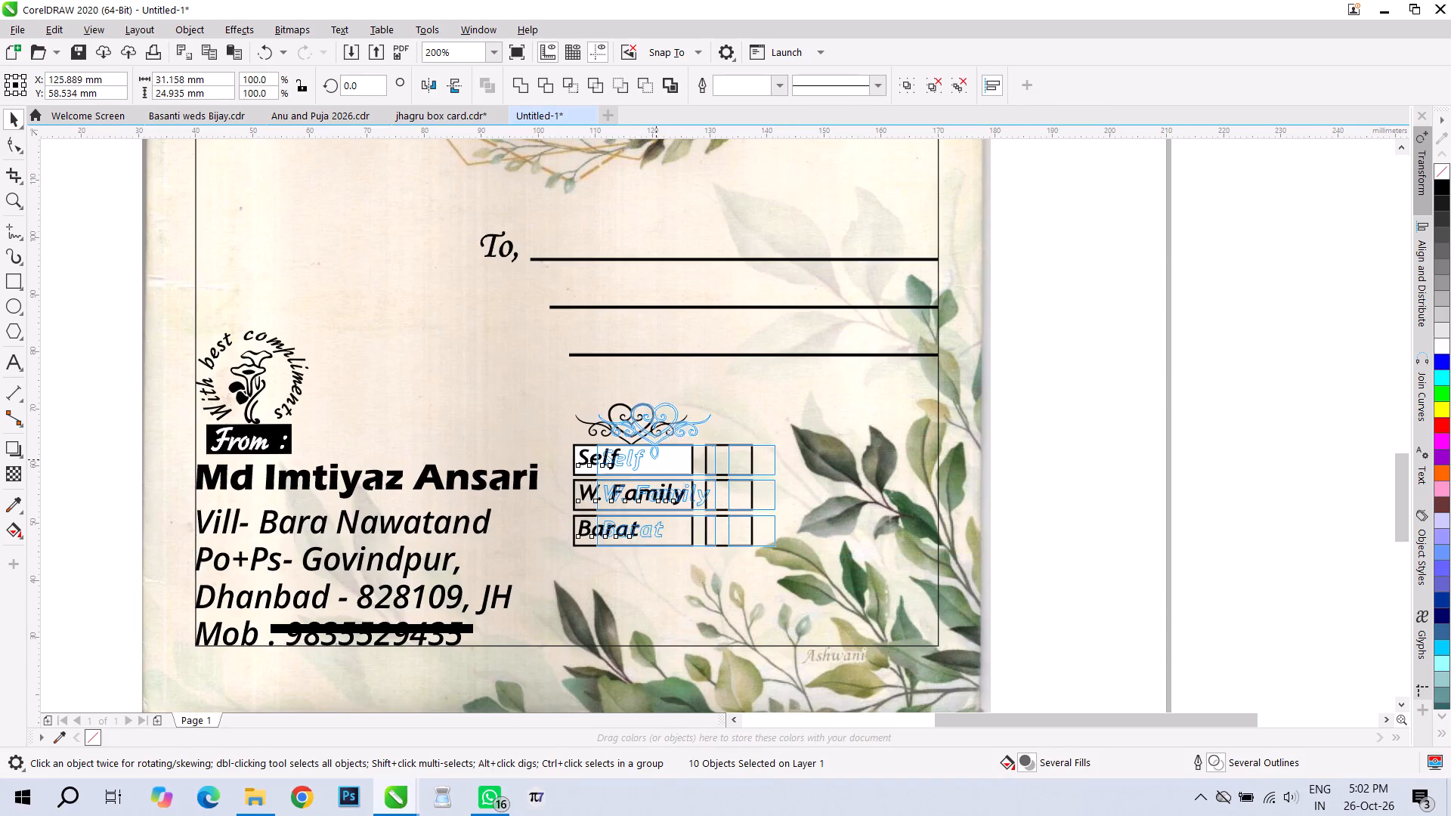
left_click_drag(656, 448, 649, 447)
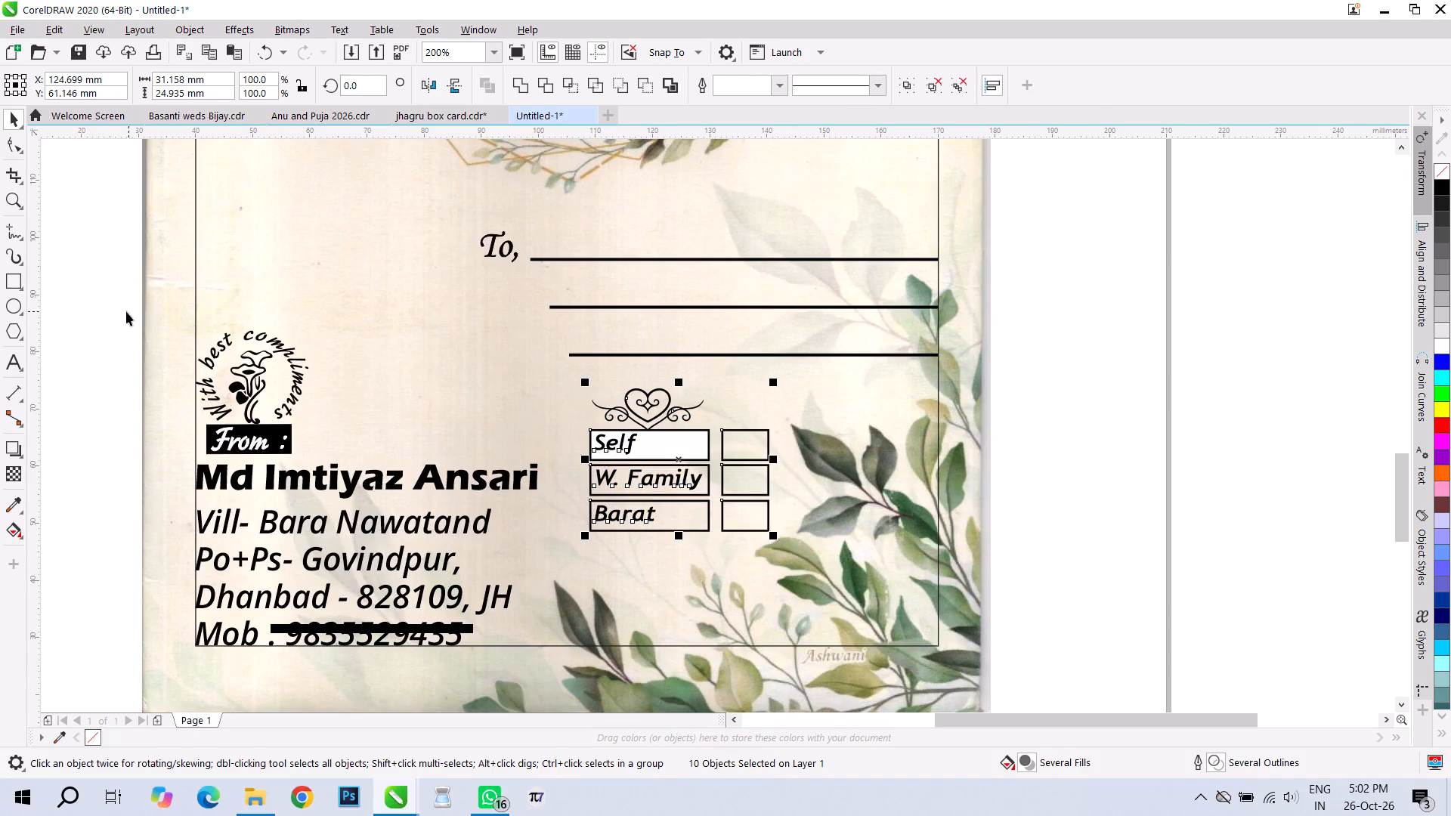
Raise the "With best compliments From" emblem slightly, to about Y 75.5 mm.
left_click_drag(104, 308, 346, 472)
left_click_drag(258, 439, 259, 423)
Enlarge the sender's name alone to about 61.1 mm wide and 6.7 mm high.
left_click(269, 480)
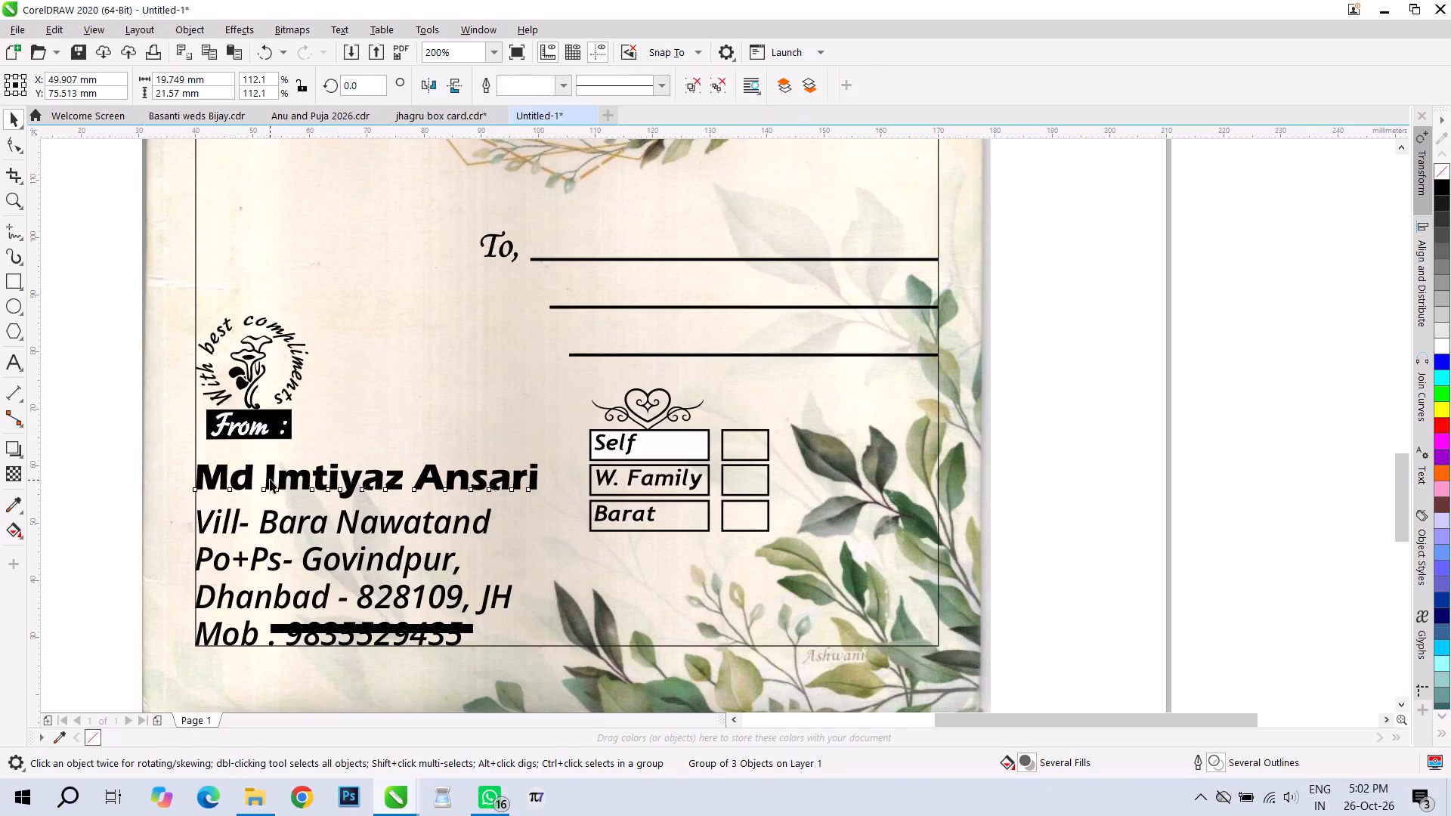
left_click_drag(546, 480, 553, 480)
left_click(373, 496)
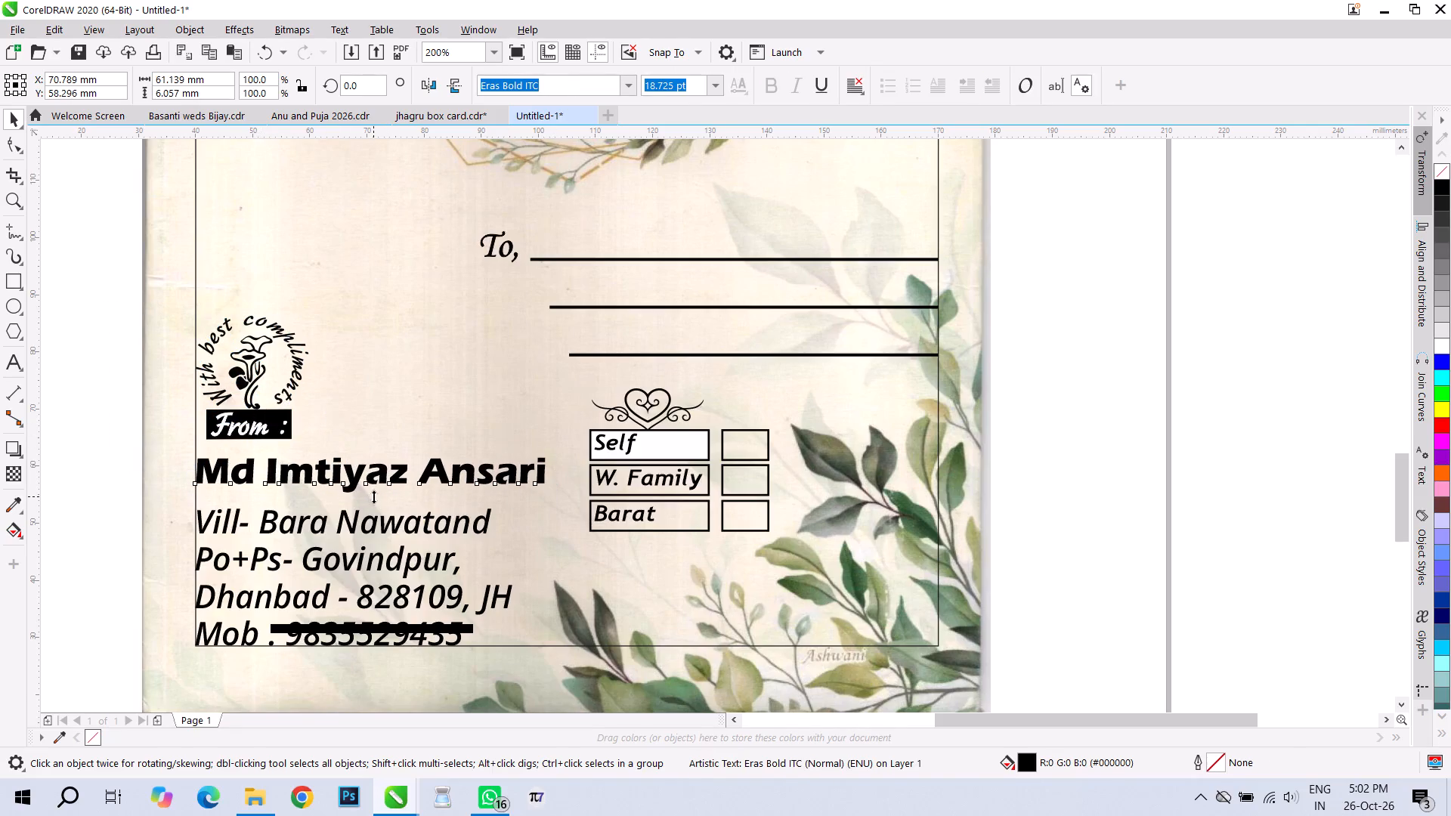
Move the "To," text and its three writing lines up together, centred at about X 130 mm, Y 92.9 mm.
scroll(326, 529, "down", 1)
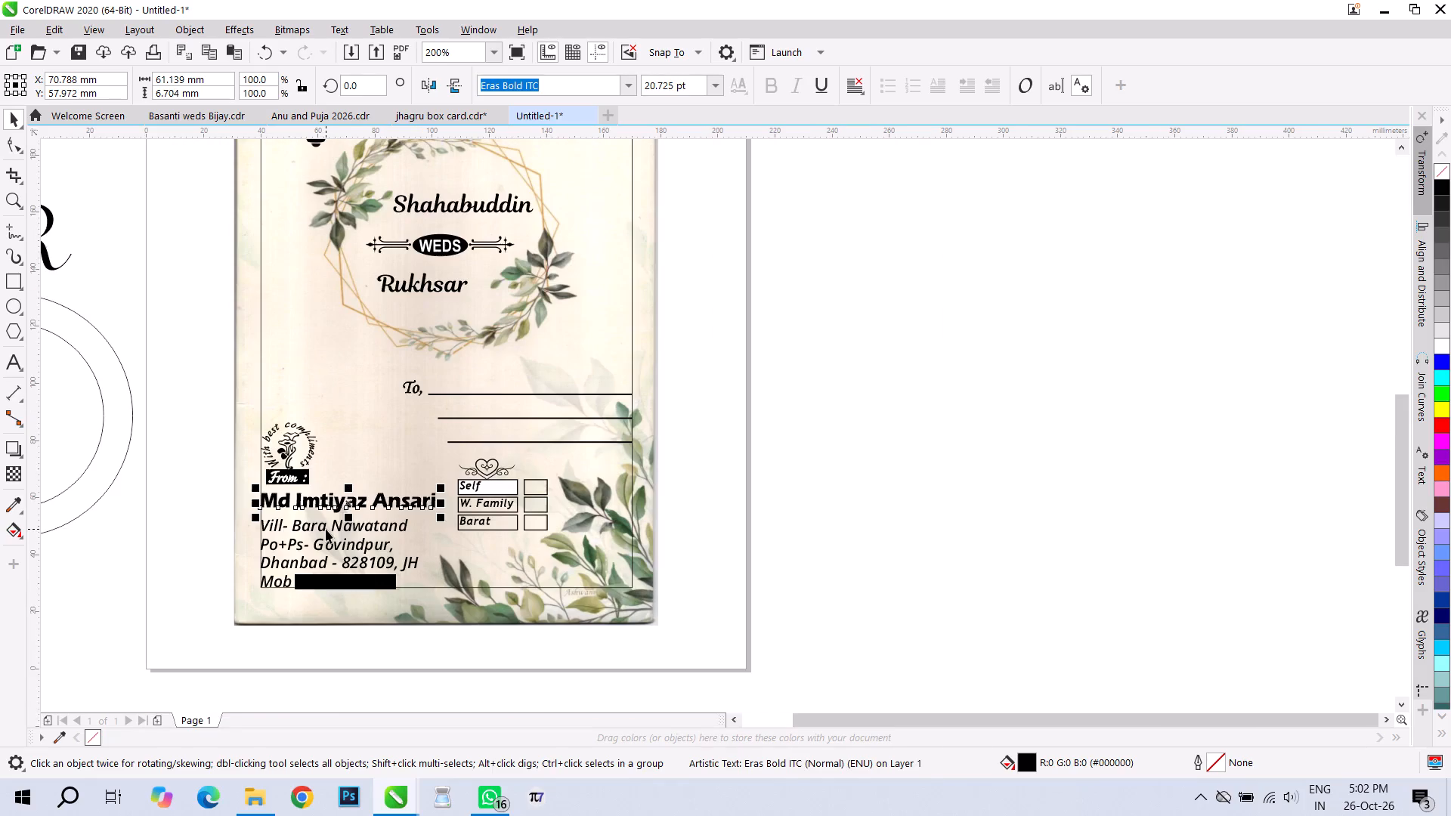
left_click_drag(698, 361, 345, 457)
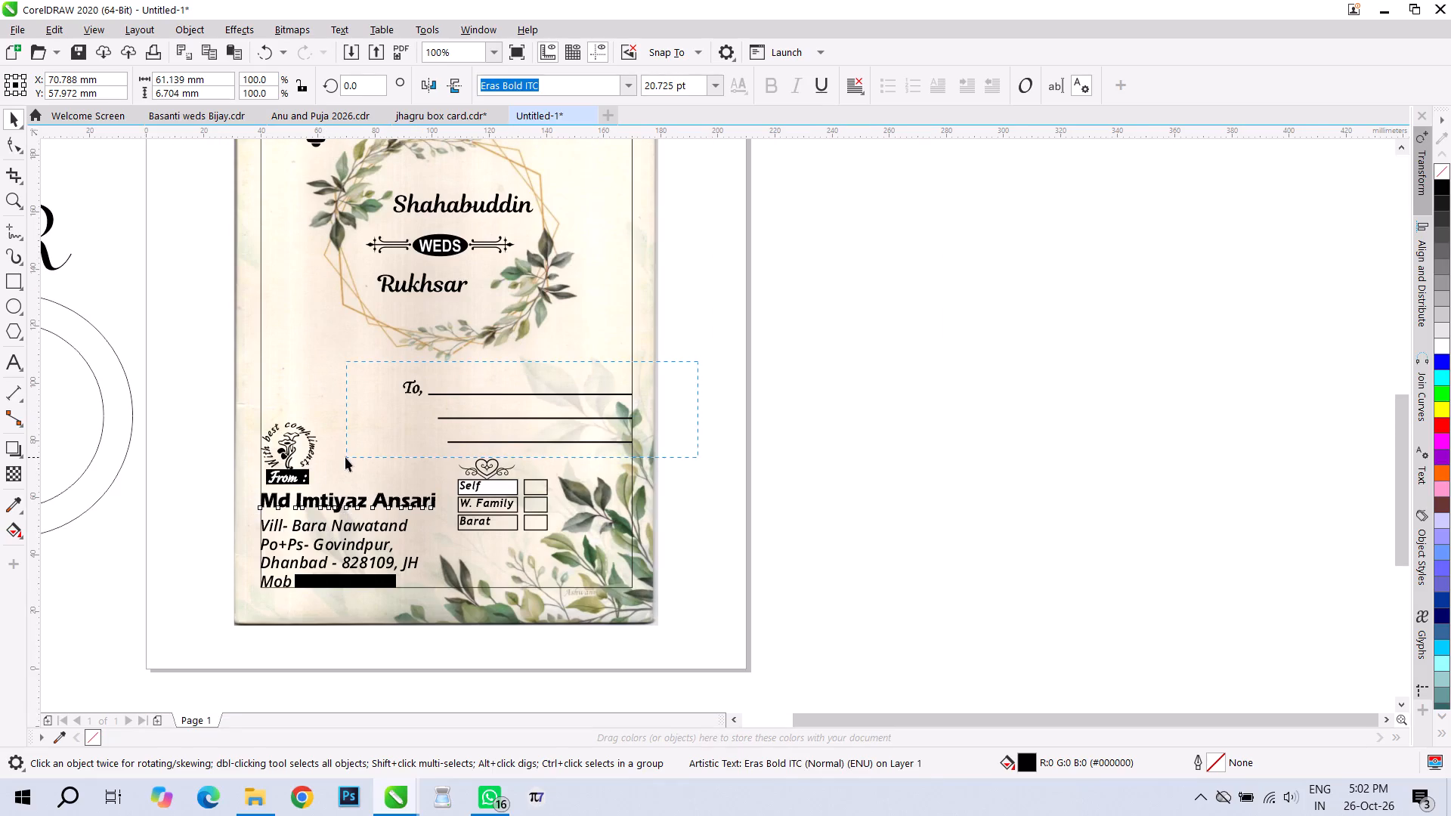
left_click_drag(345, 457, 347, 457)
scroll(482, 385, "up", 1)
left_click_drag(509, 400, 508, 388)
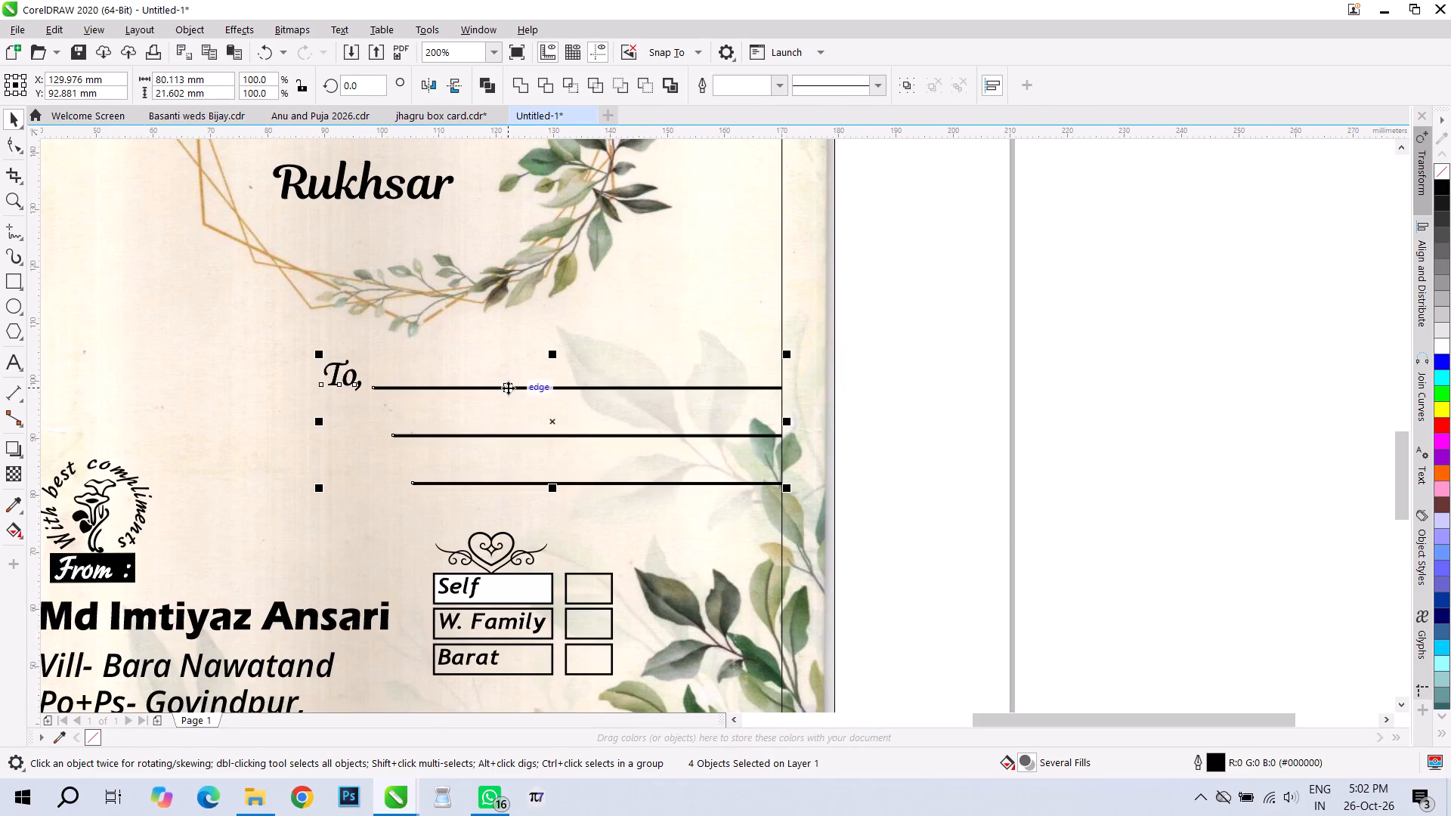
left_click(873, 355)
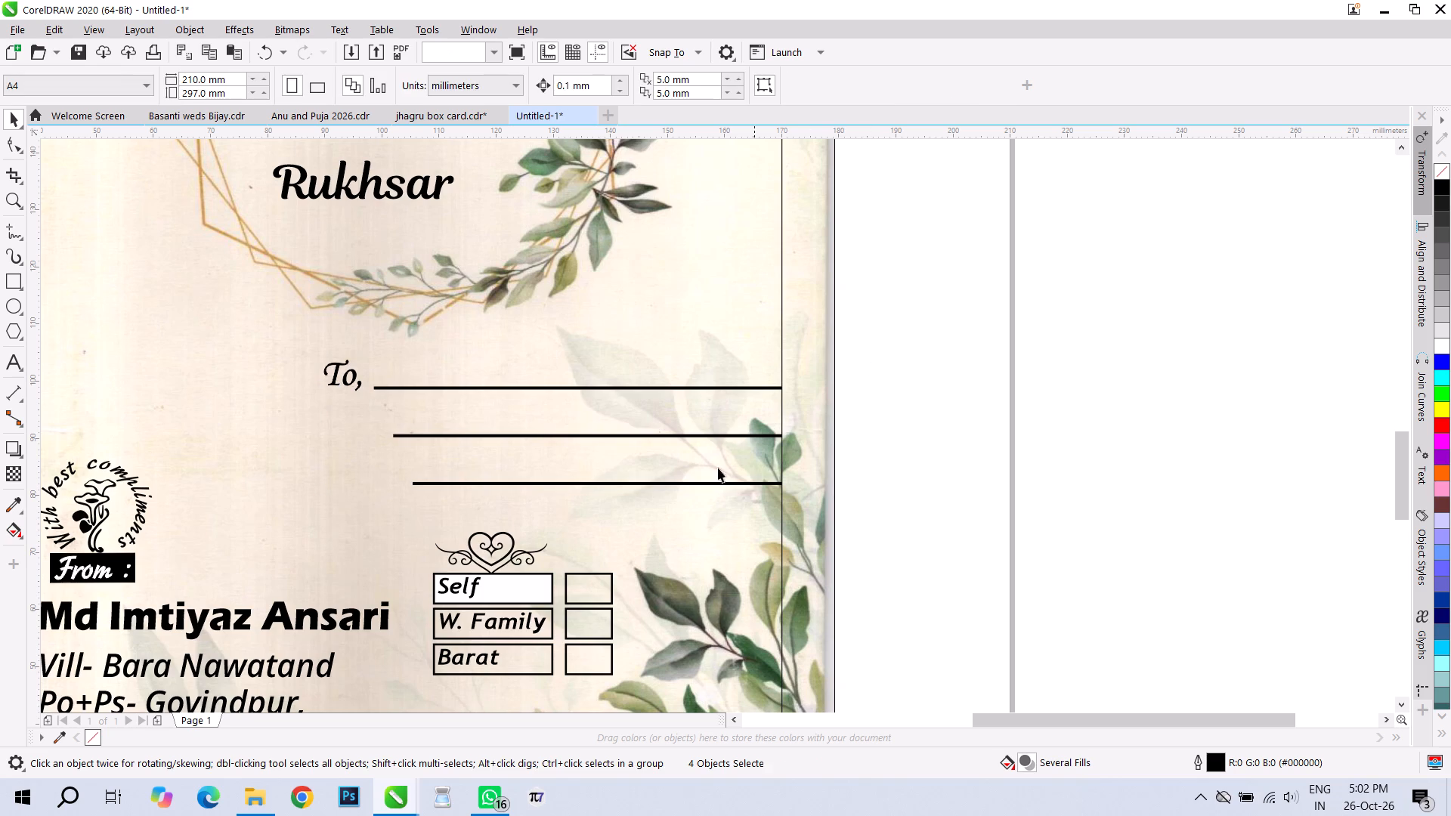
Lower the bottom writing line under "To," to about Y 80.8 mm.
left_click(603, 486)
left_click(601, 486)
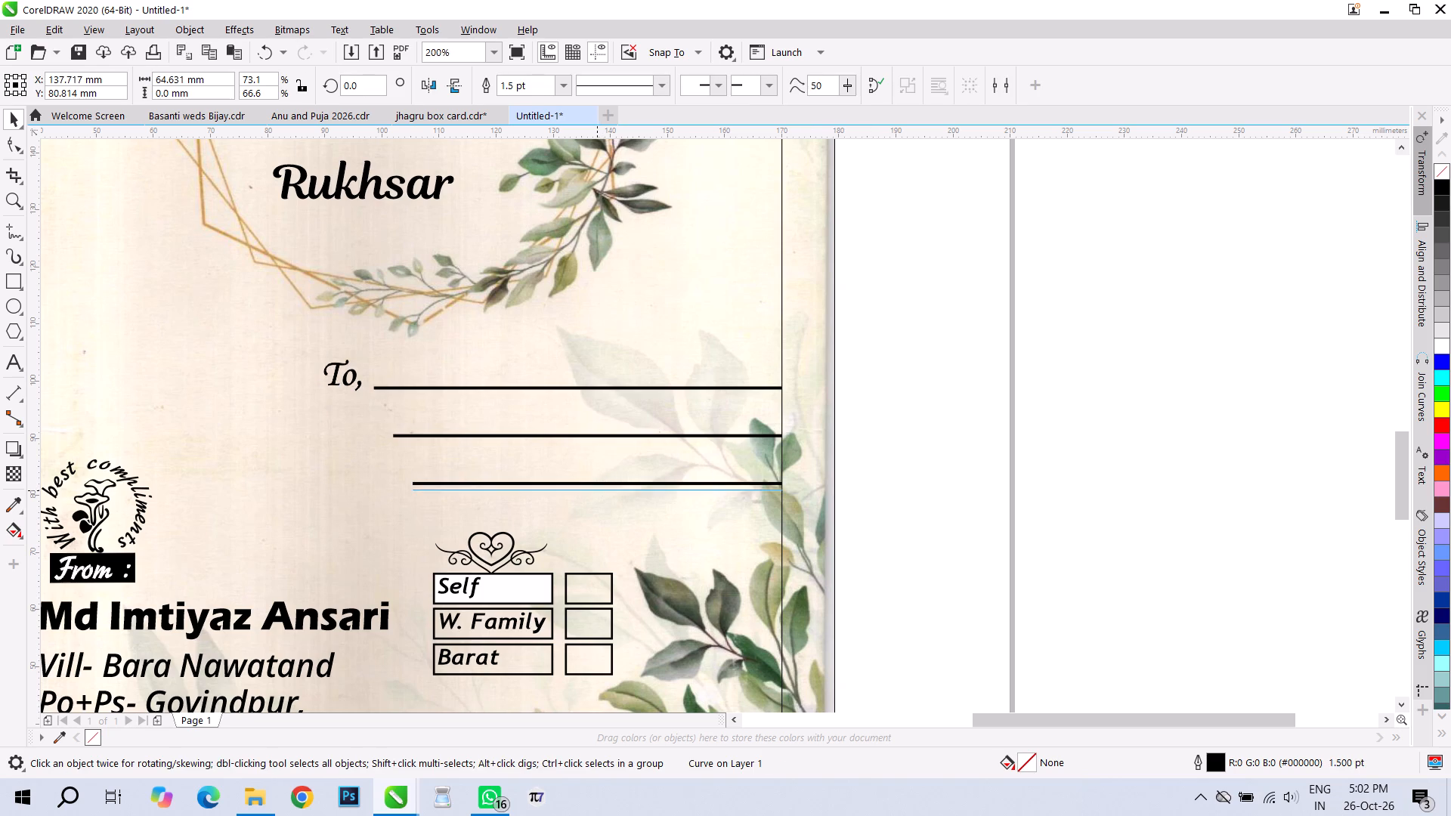
Distribute the three writing lines beside "To," with equal vertical spacing.
left_click(618, 437, "shift")
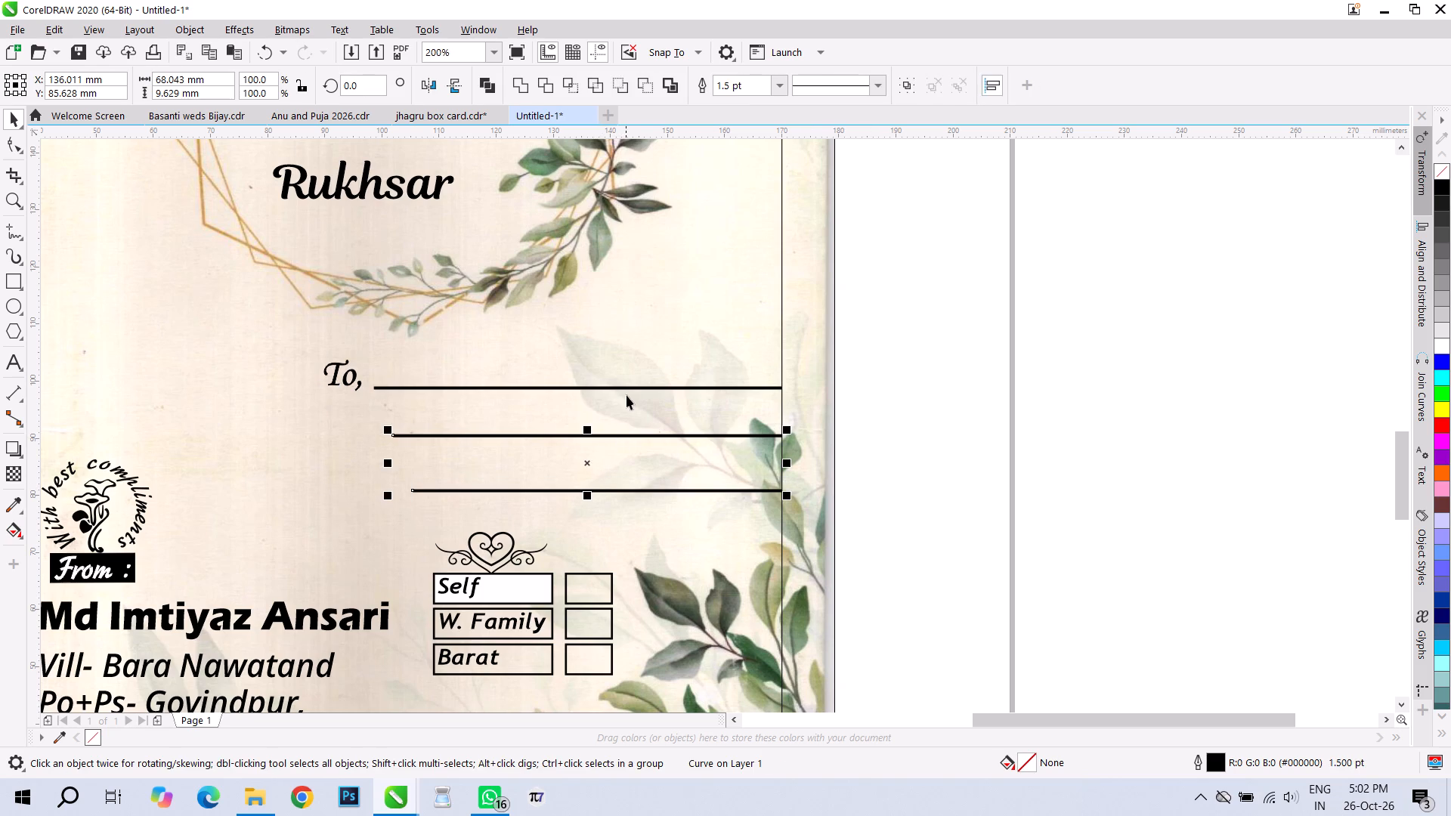
left_click(630, 388, "shift")
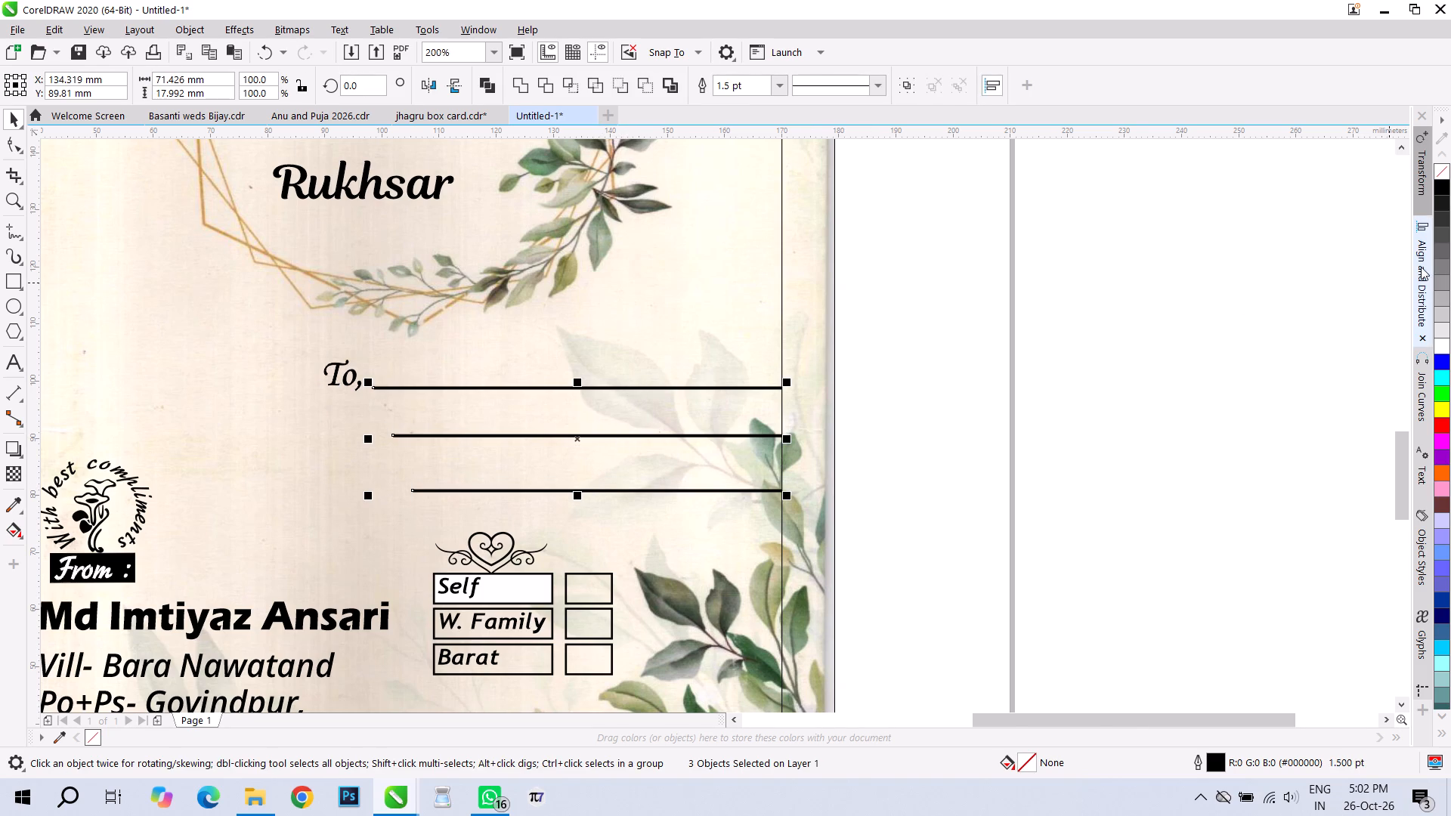
left_click(1421, 267)
left_click(1350, 327)
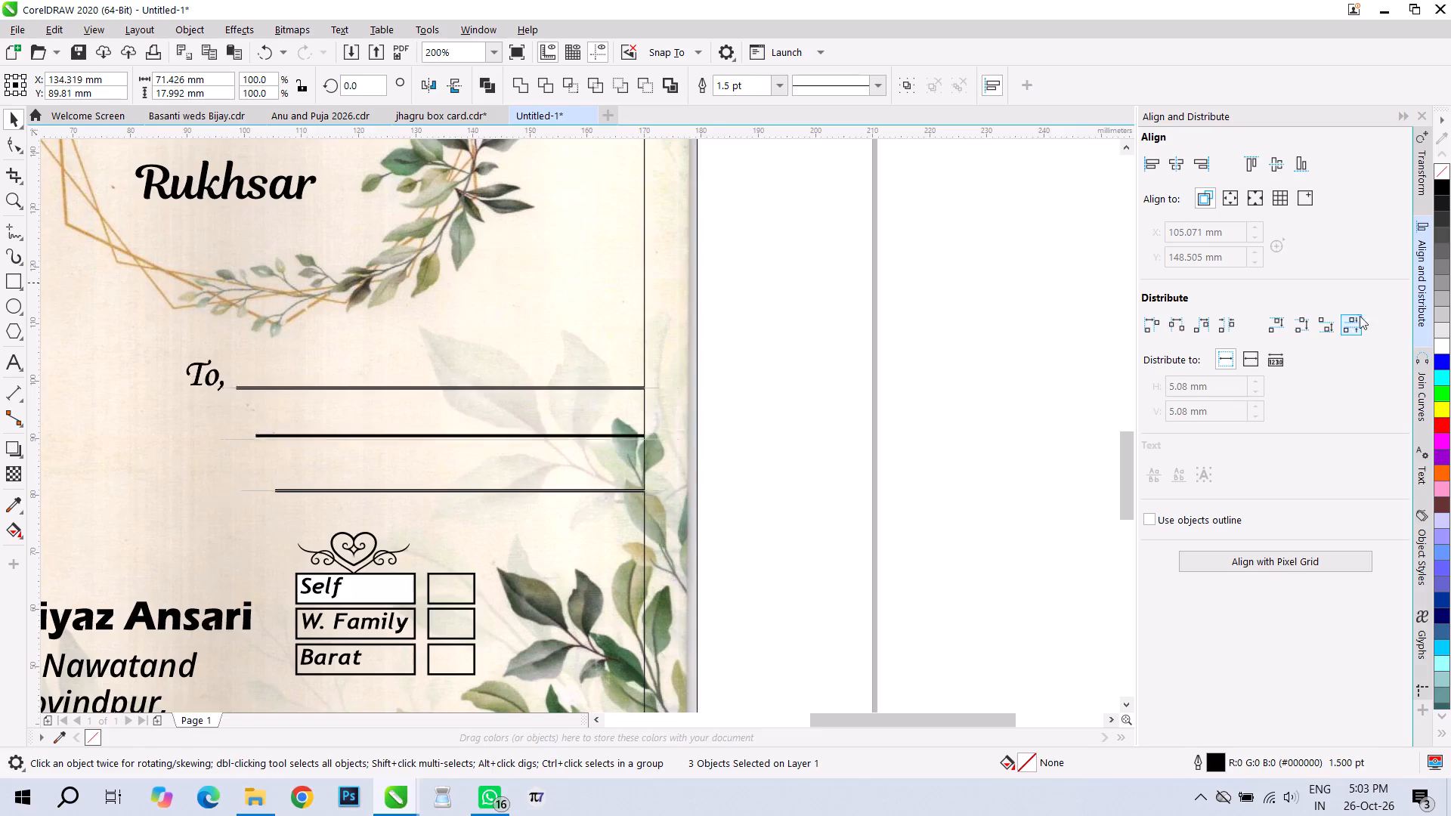
left_click(1406, 113)
left_click(1078, 330)
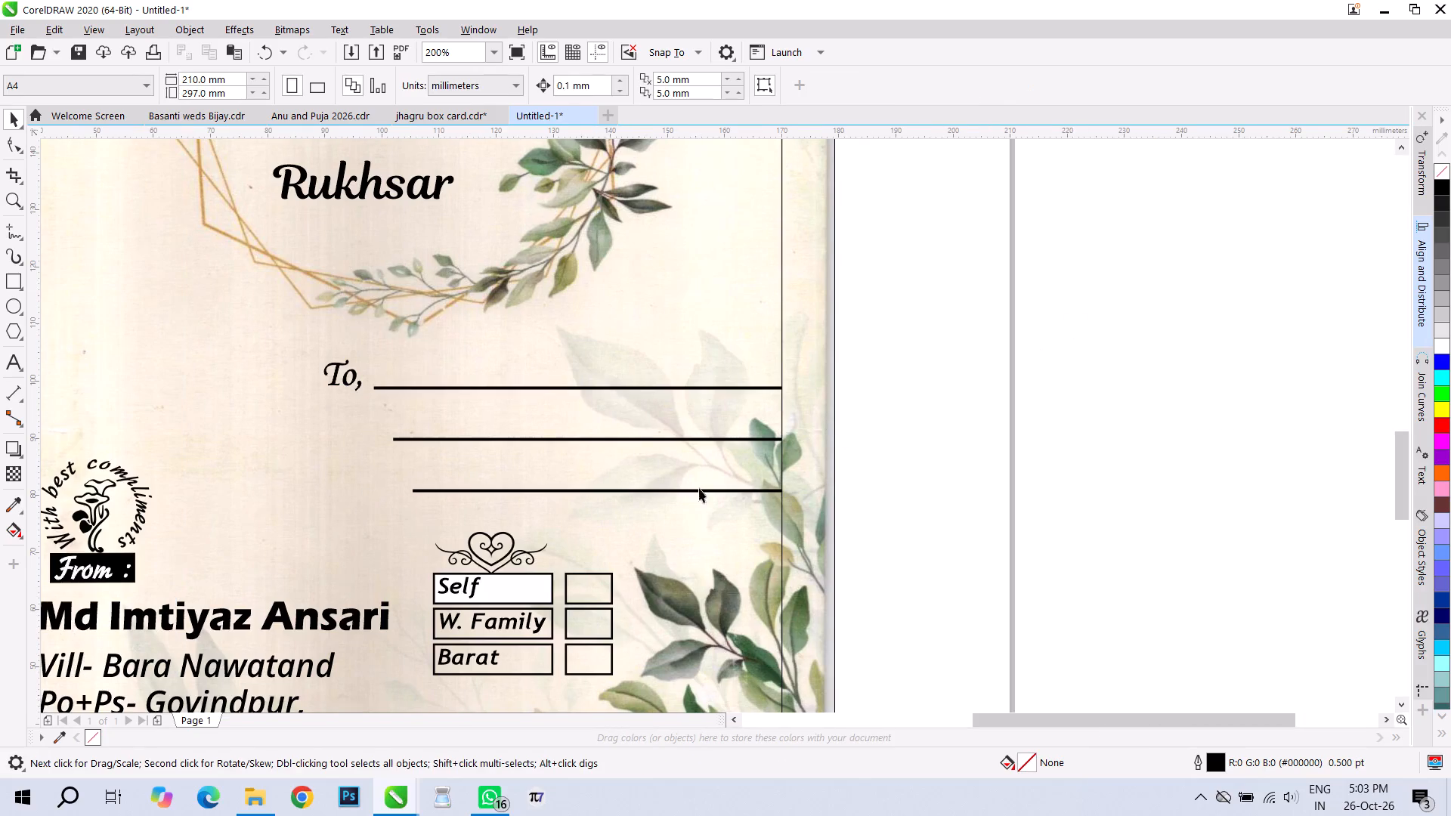
Move the floral background off the page's right side, centred at about X 371 mm, Y 148.5 mm.
scroll(416, 567, "down", 1)
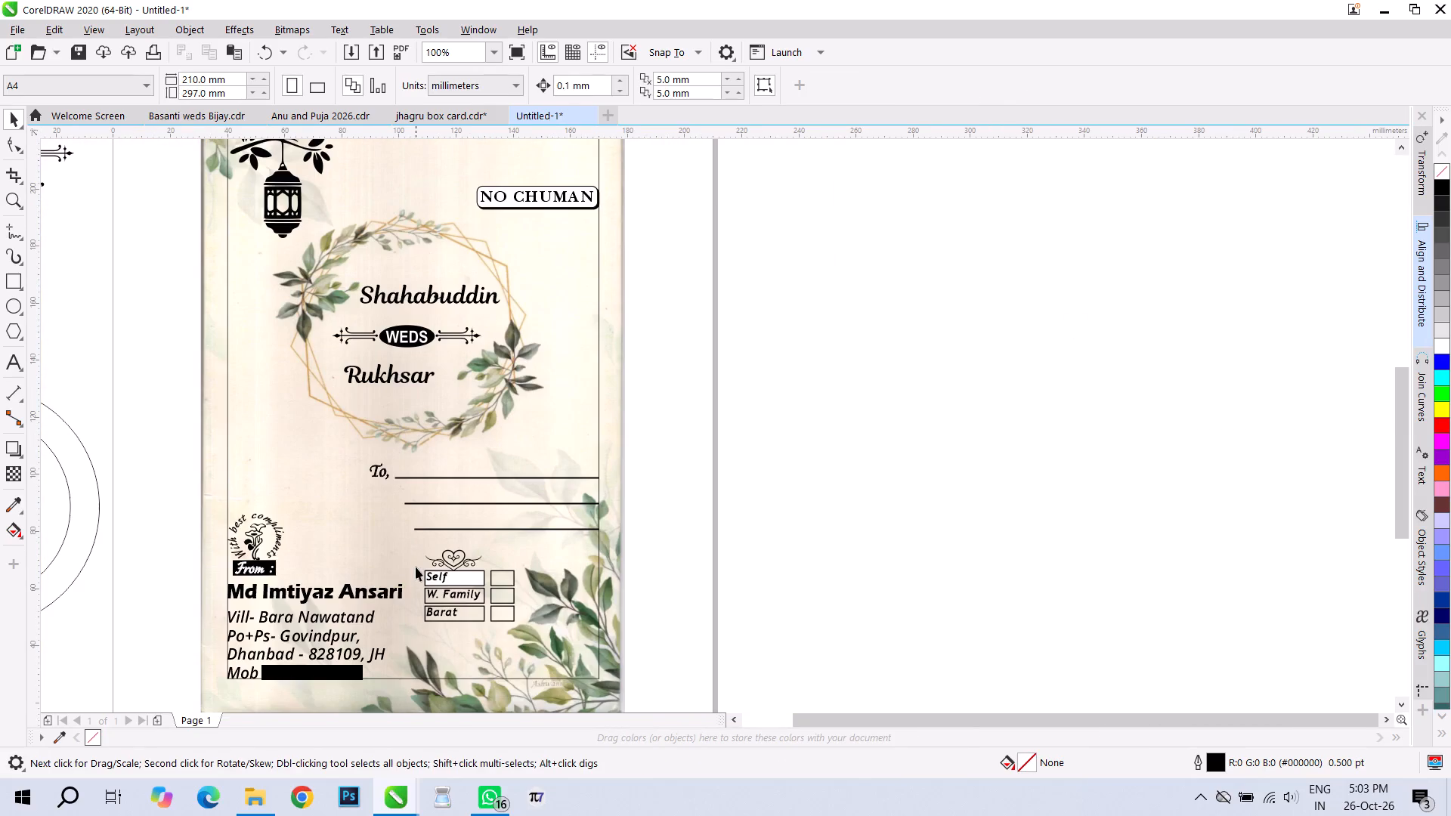
scroll(428, 588, "down", 1)
scroll(450, 315, "up", 1)
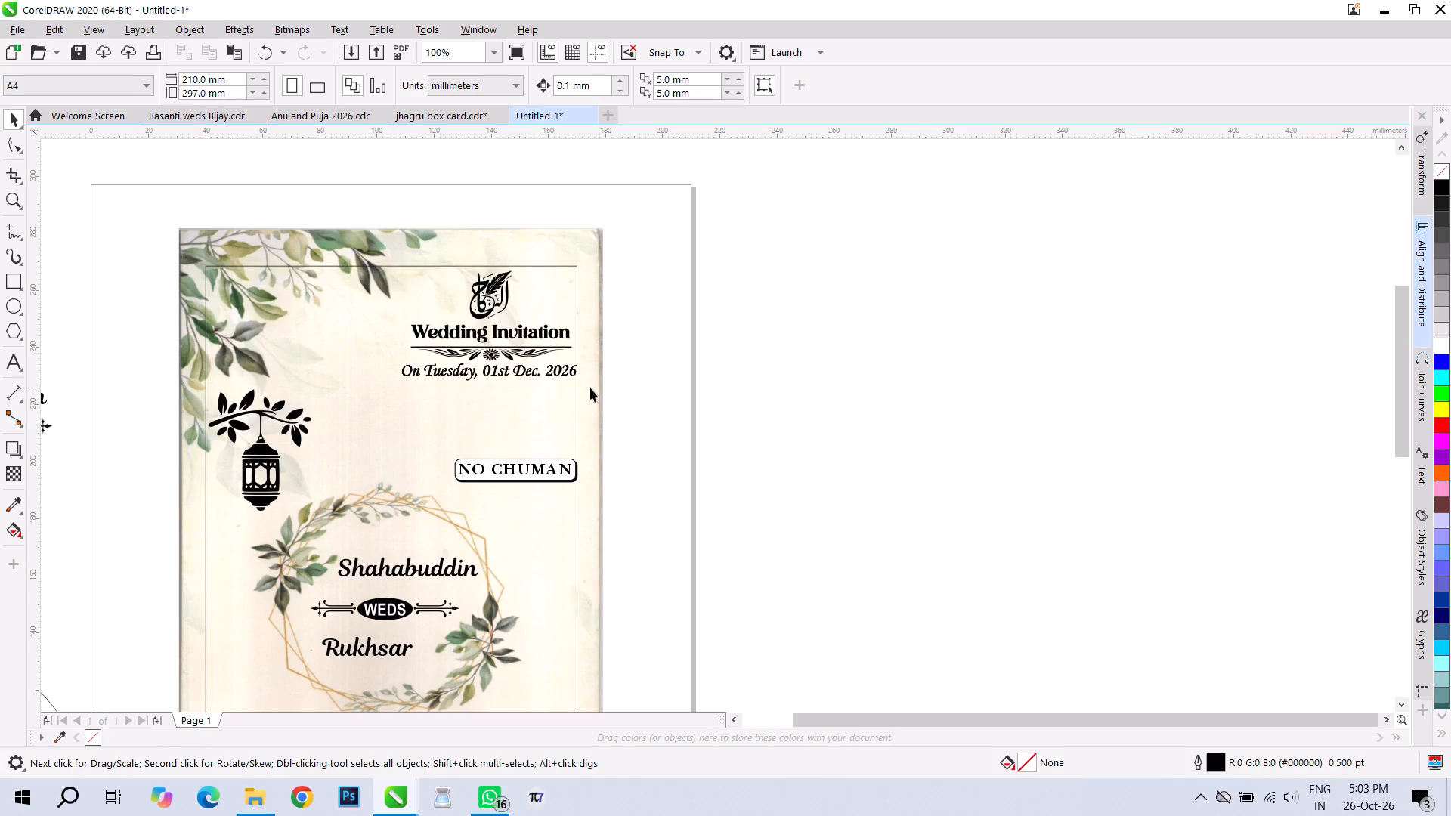
scroll(424, 314, "down", 1)
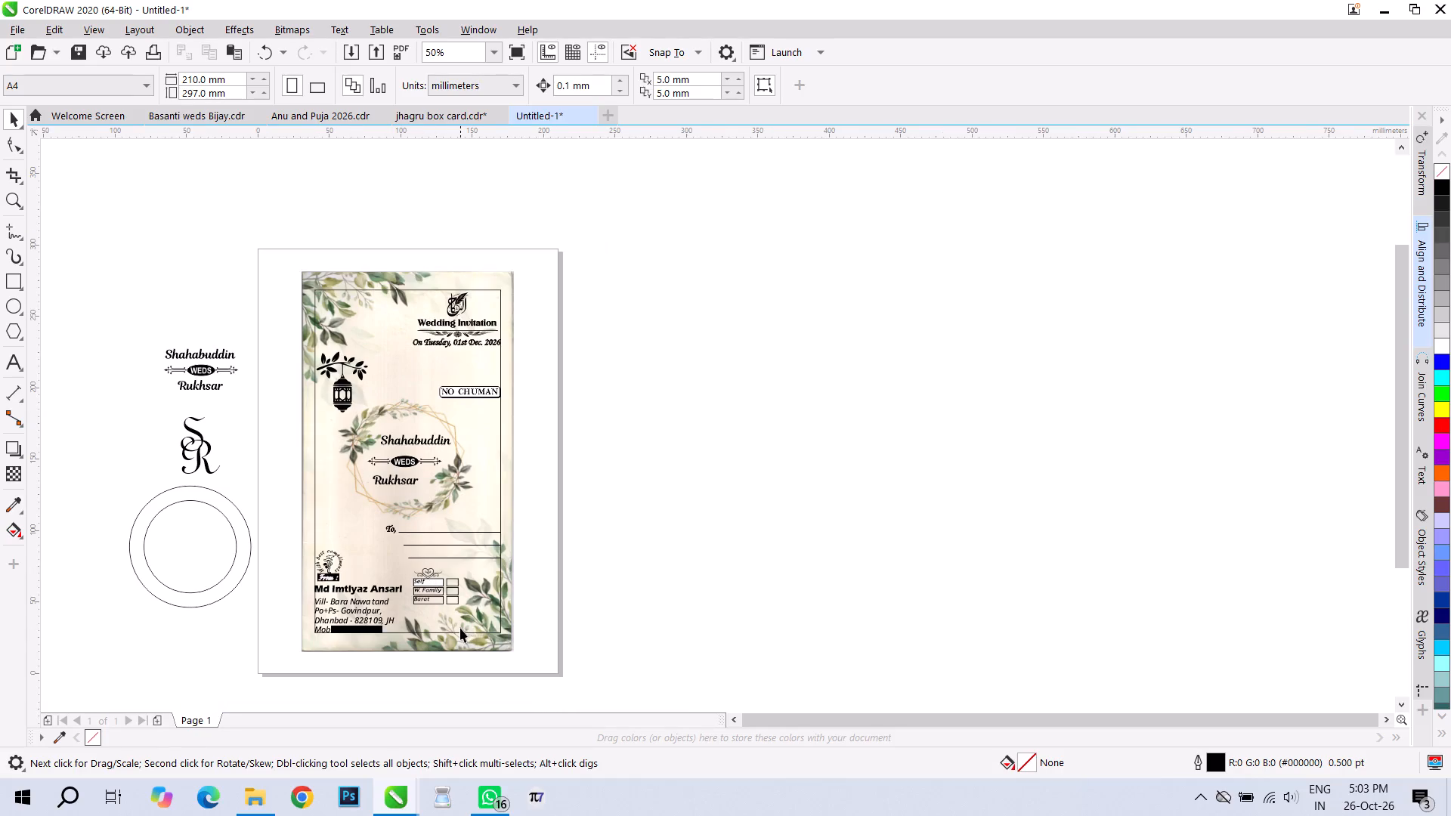
left_click(422, 275)
left_click_drag(382, 276, 763, 280)
Group the envelope layout objects on the page and move the group off its left side, centred at about X -159 mm, Y 148.5 mm.
left_click_drag(307, 270, 556, 601)
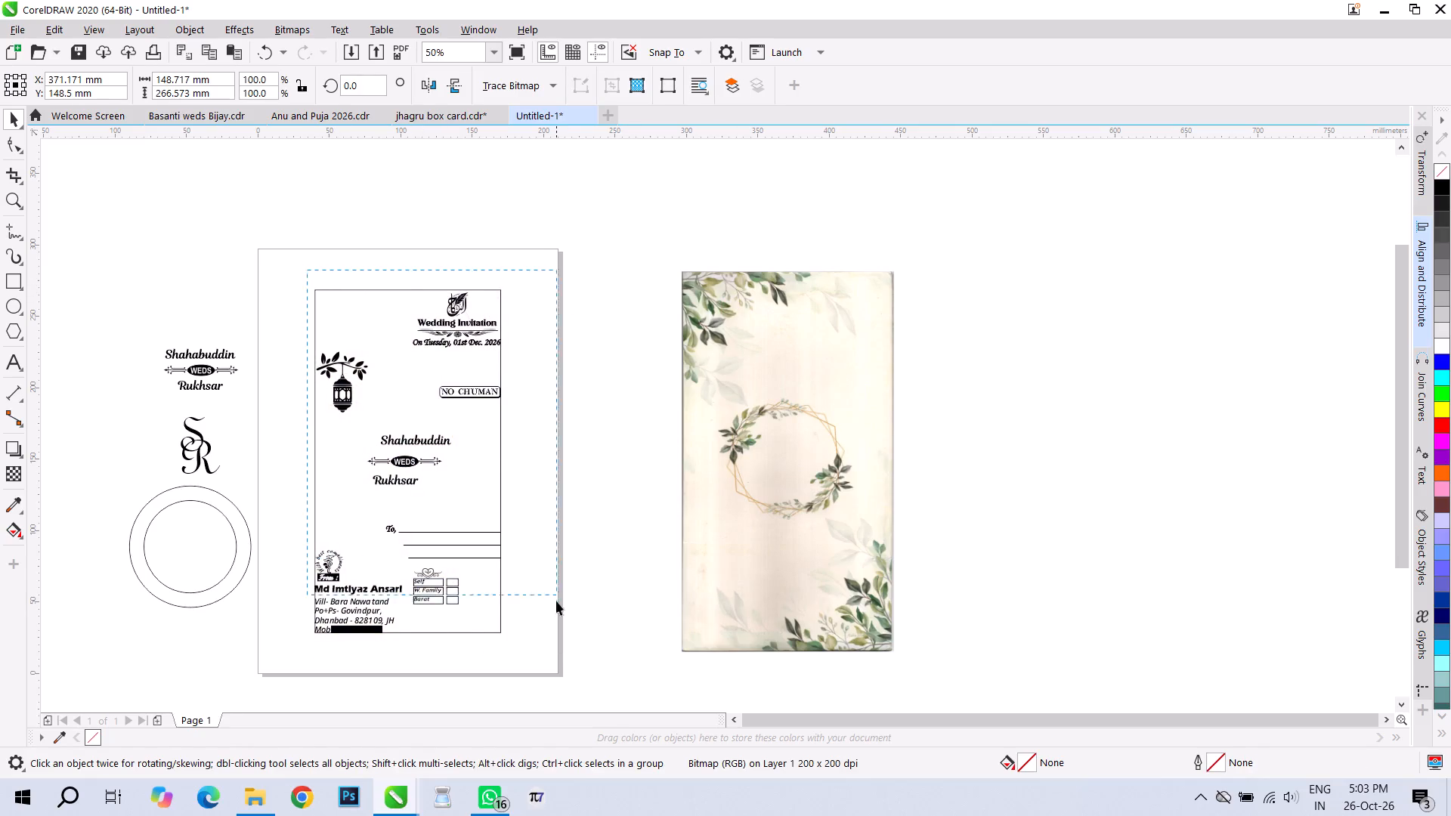
left_click_drag(556, 601, 552, 654)
key("ctrl+g")
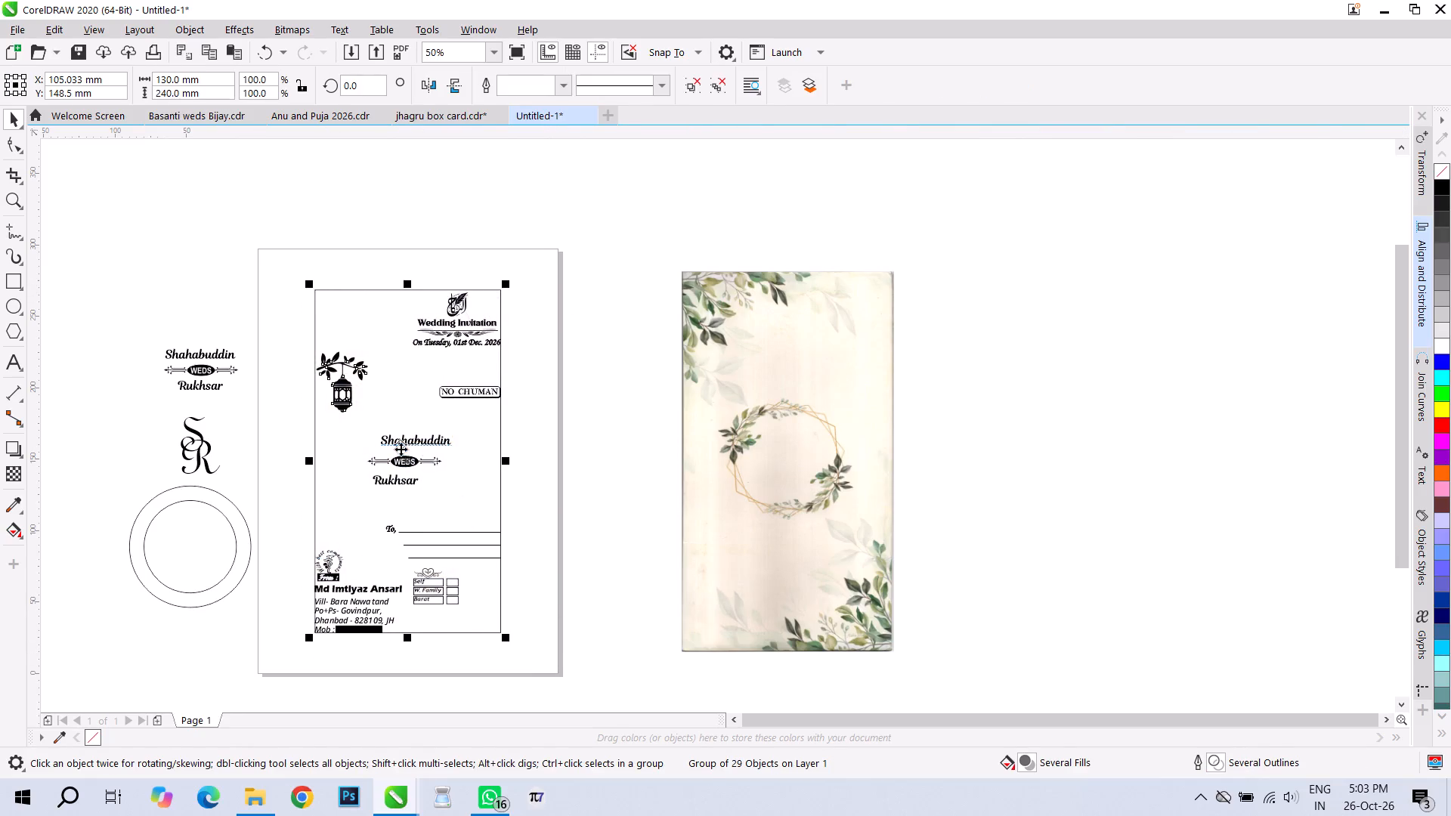
left_click_drag(430, 444, 70, 416)
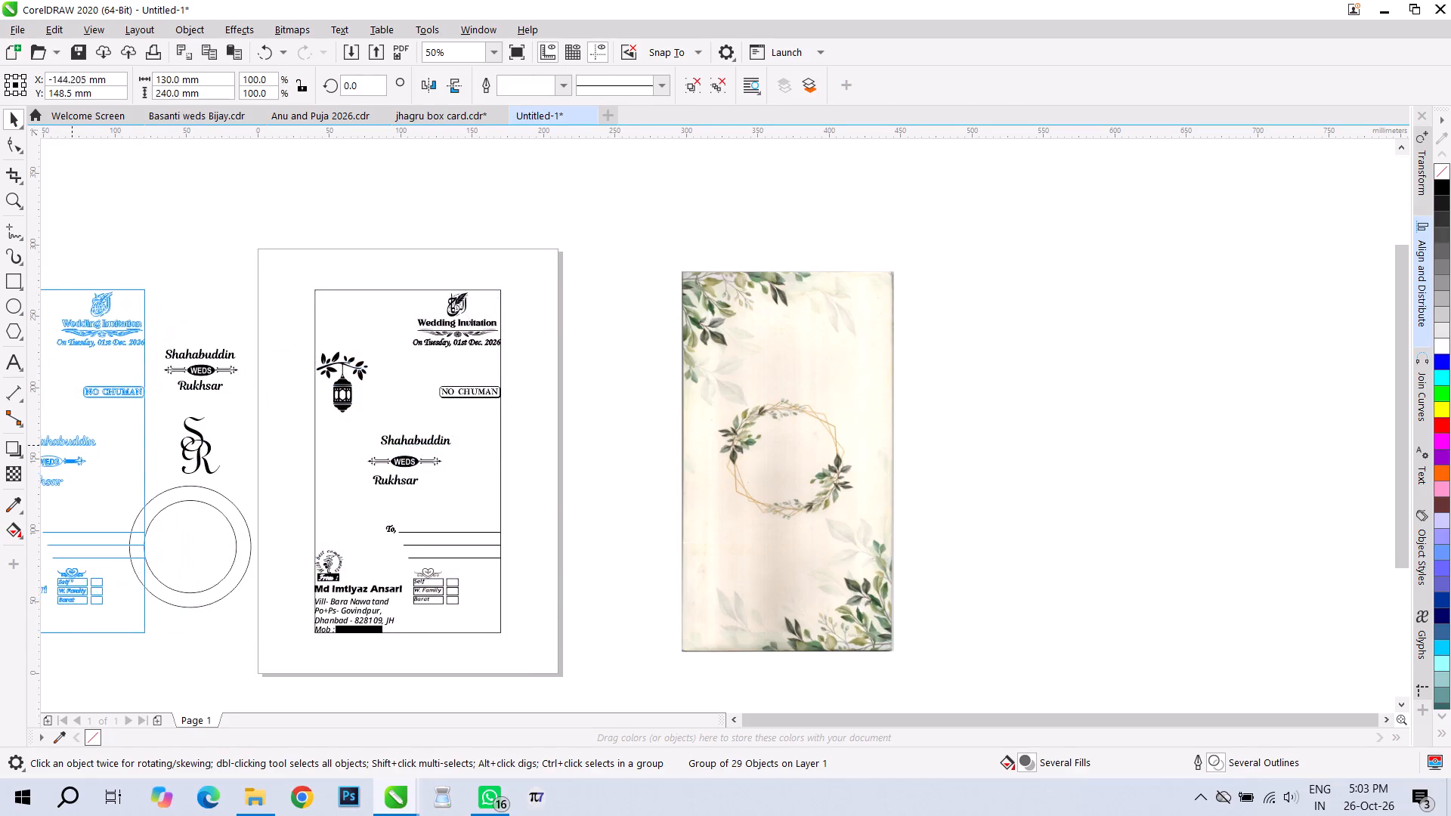
left_click_drag(70, 416, 53, 418)
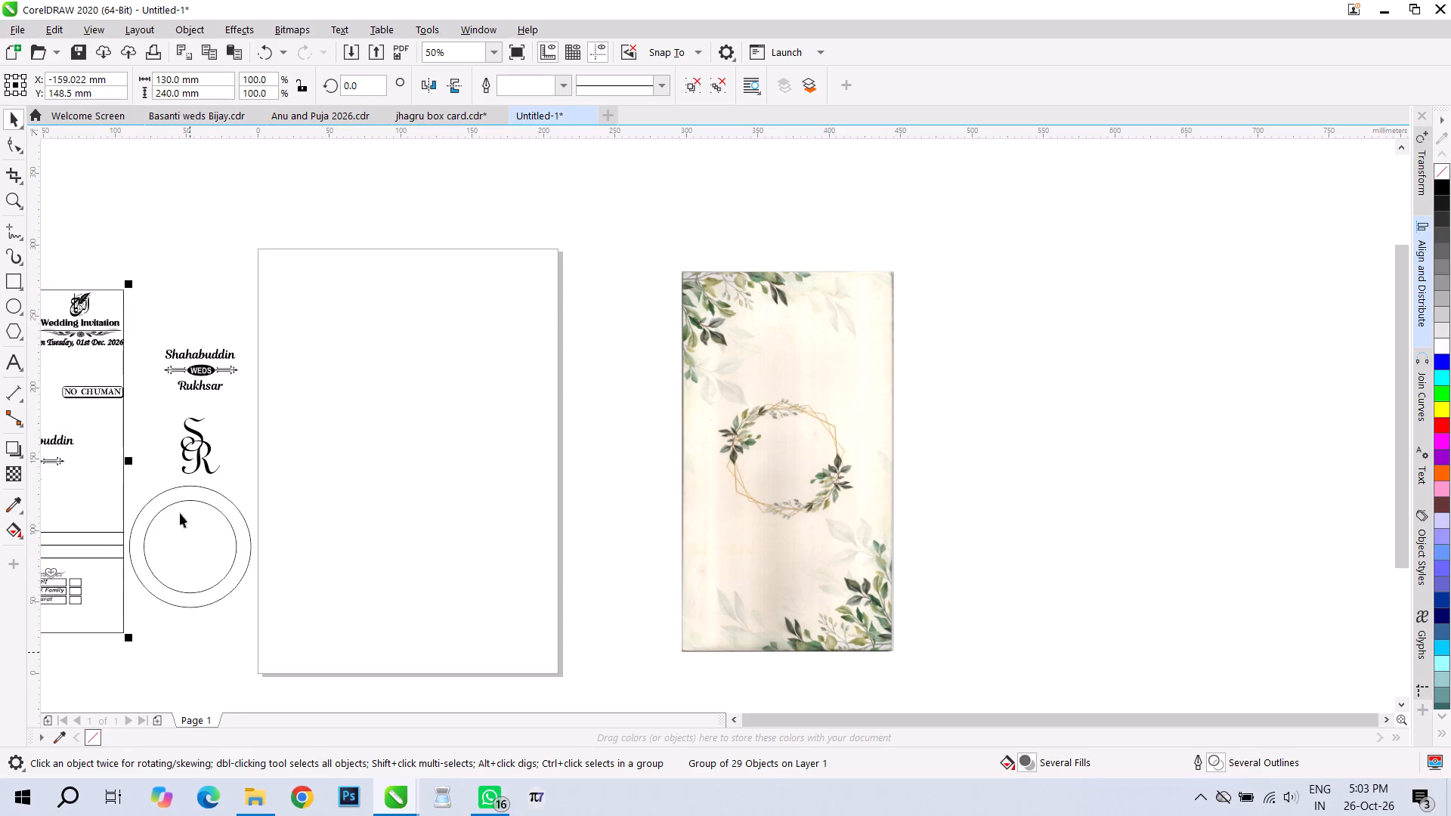
Switch to the jhagru box card document.
left_click(407, 109)
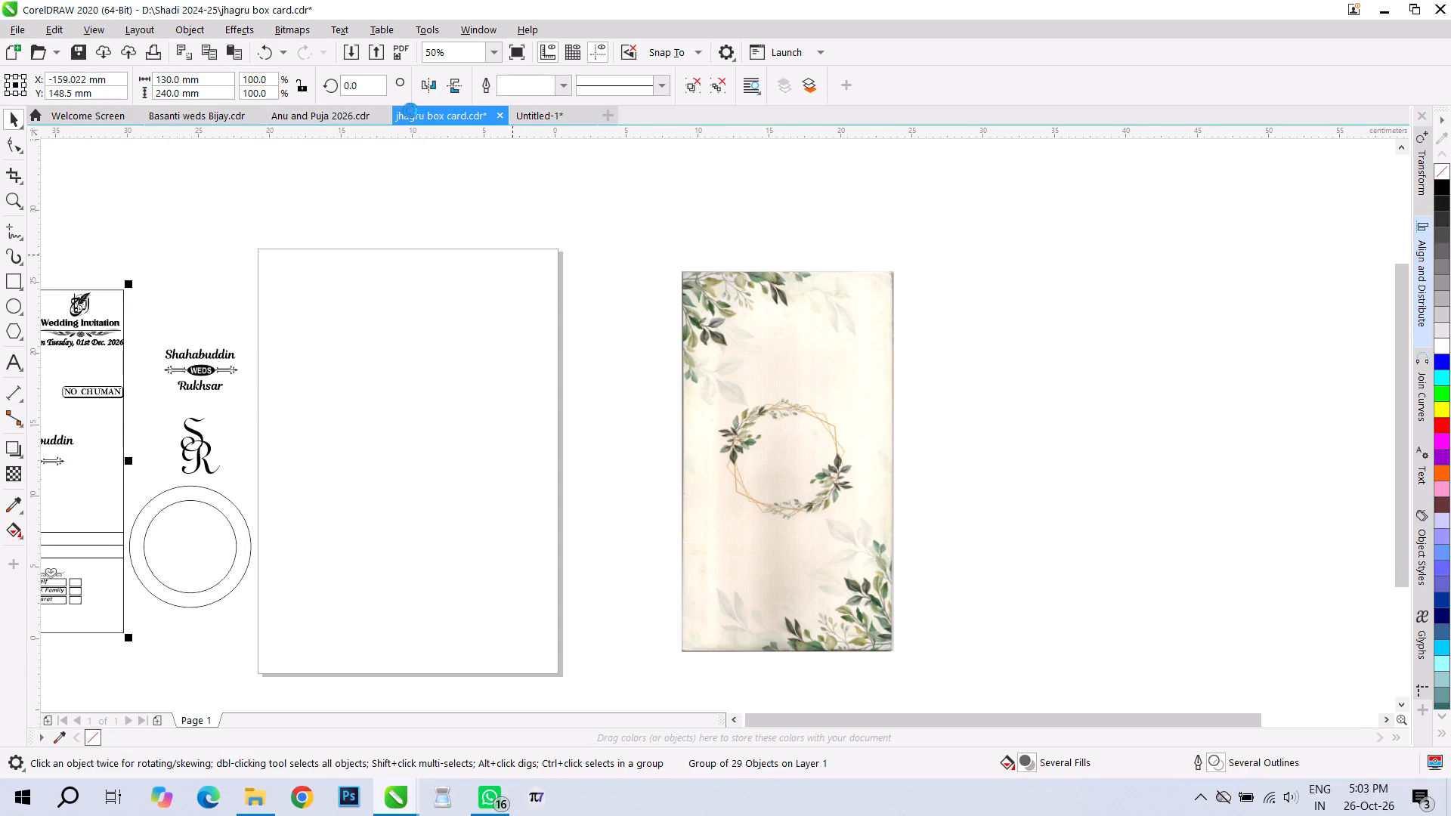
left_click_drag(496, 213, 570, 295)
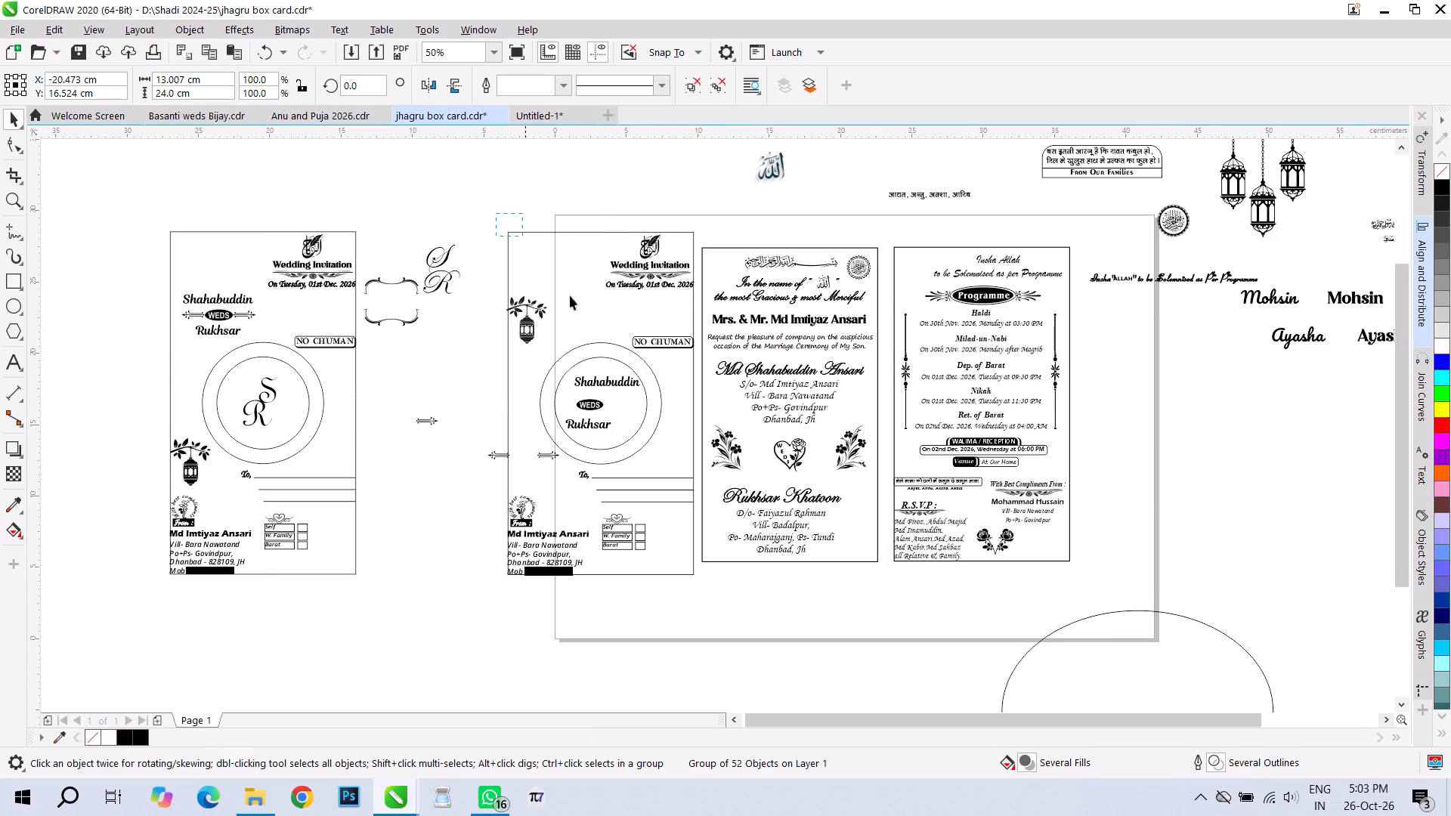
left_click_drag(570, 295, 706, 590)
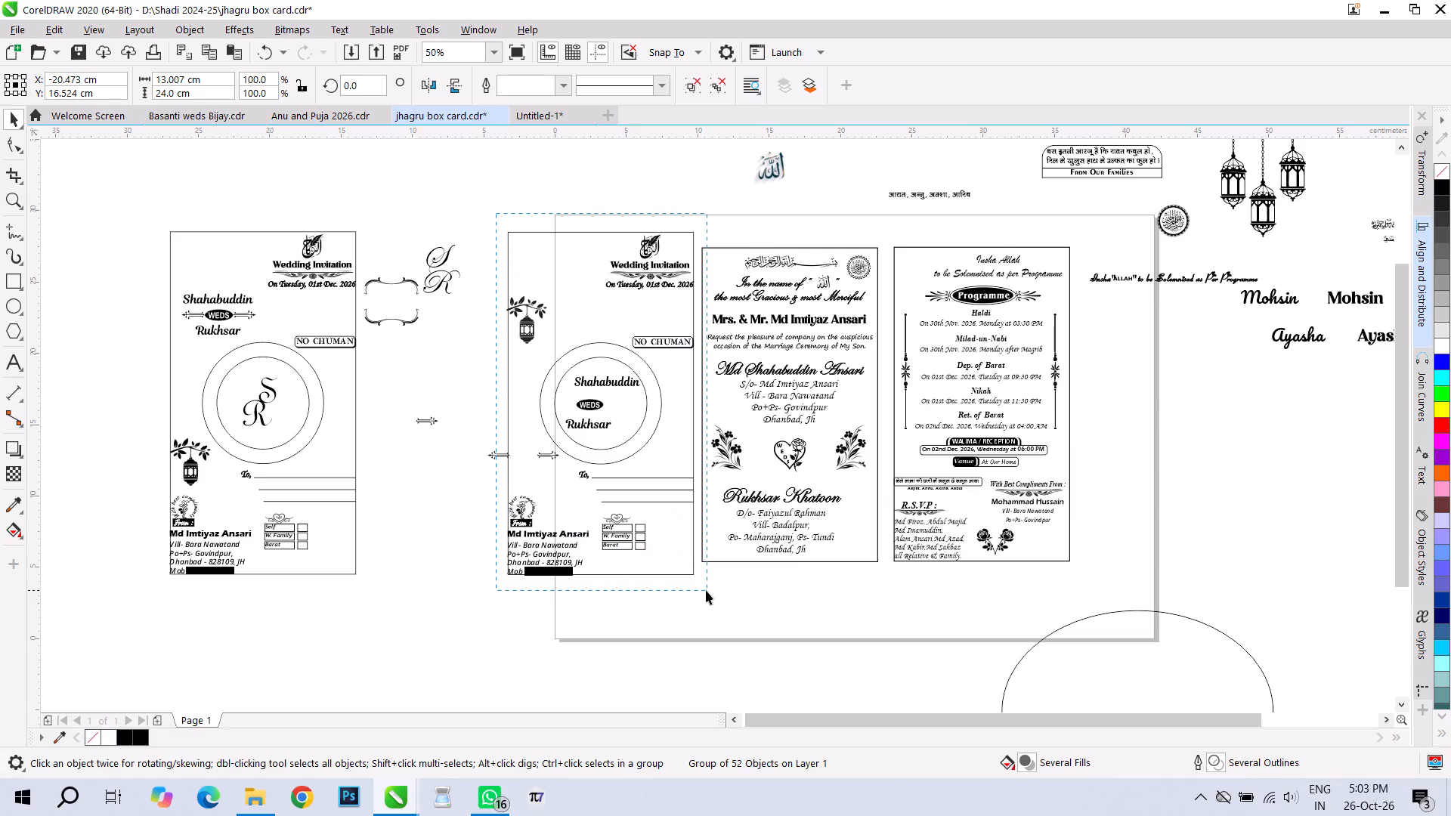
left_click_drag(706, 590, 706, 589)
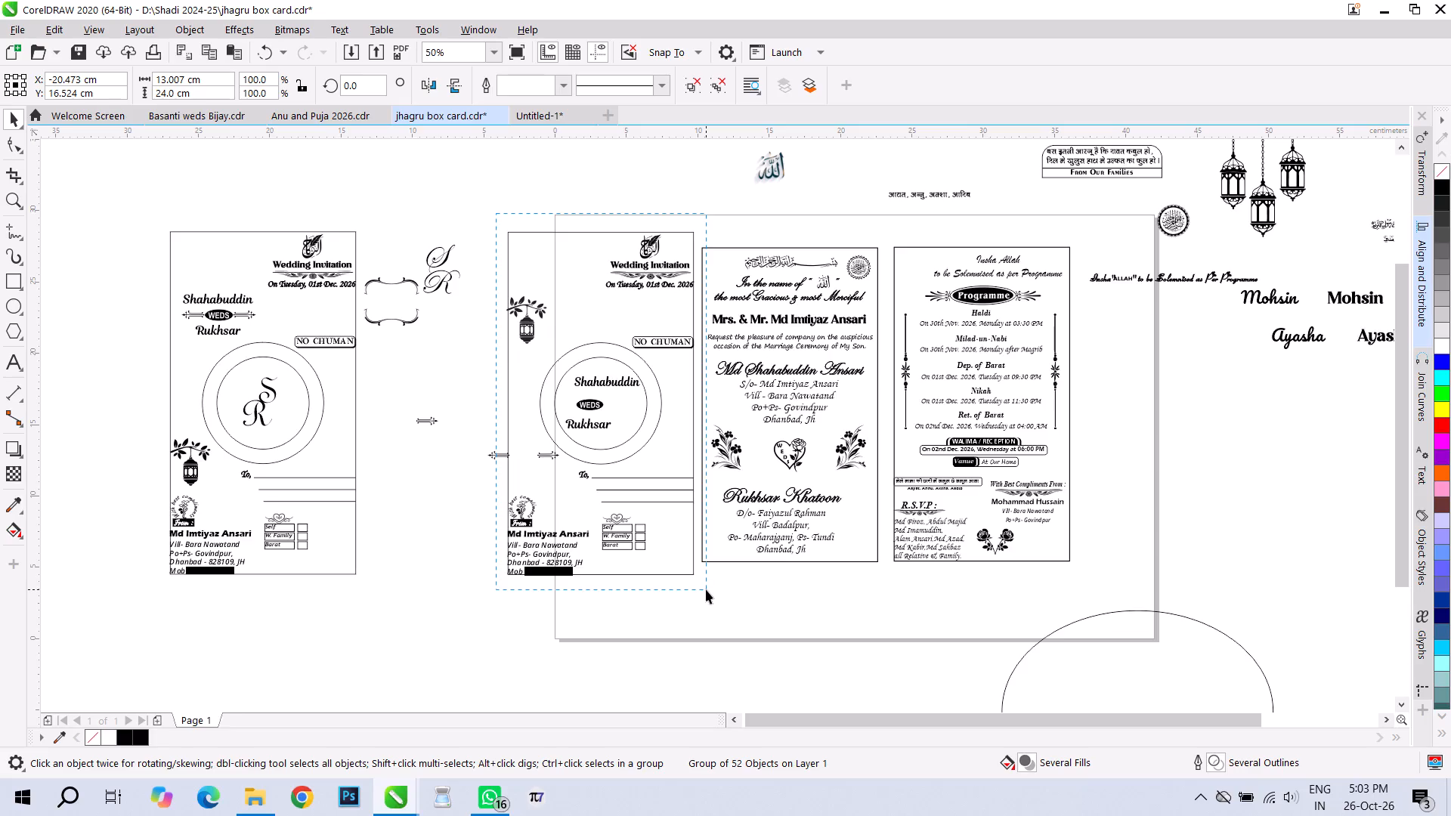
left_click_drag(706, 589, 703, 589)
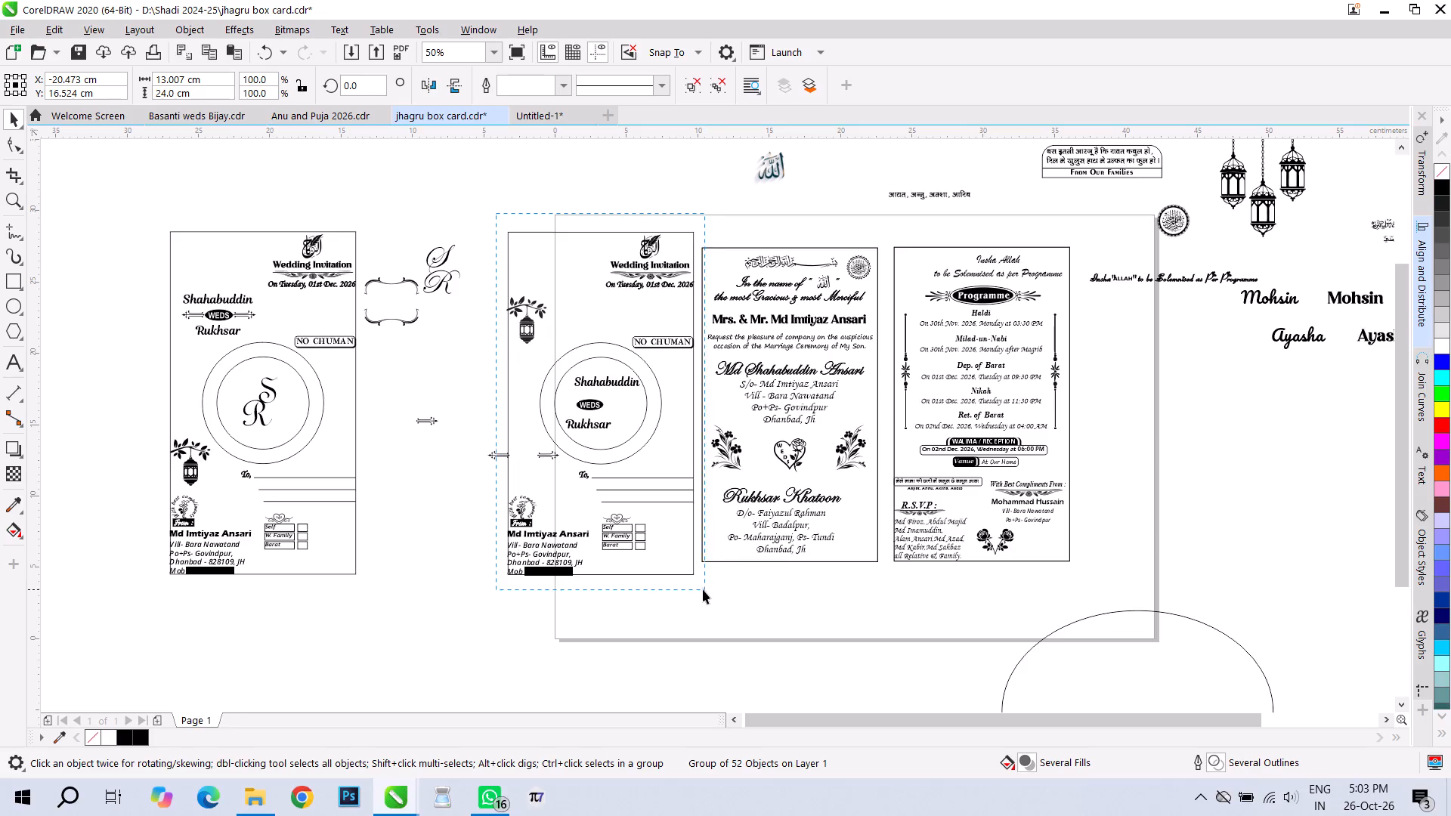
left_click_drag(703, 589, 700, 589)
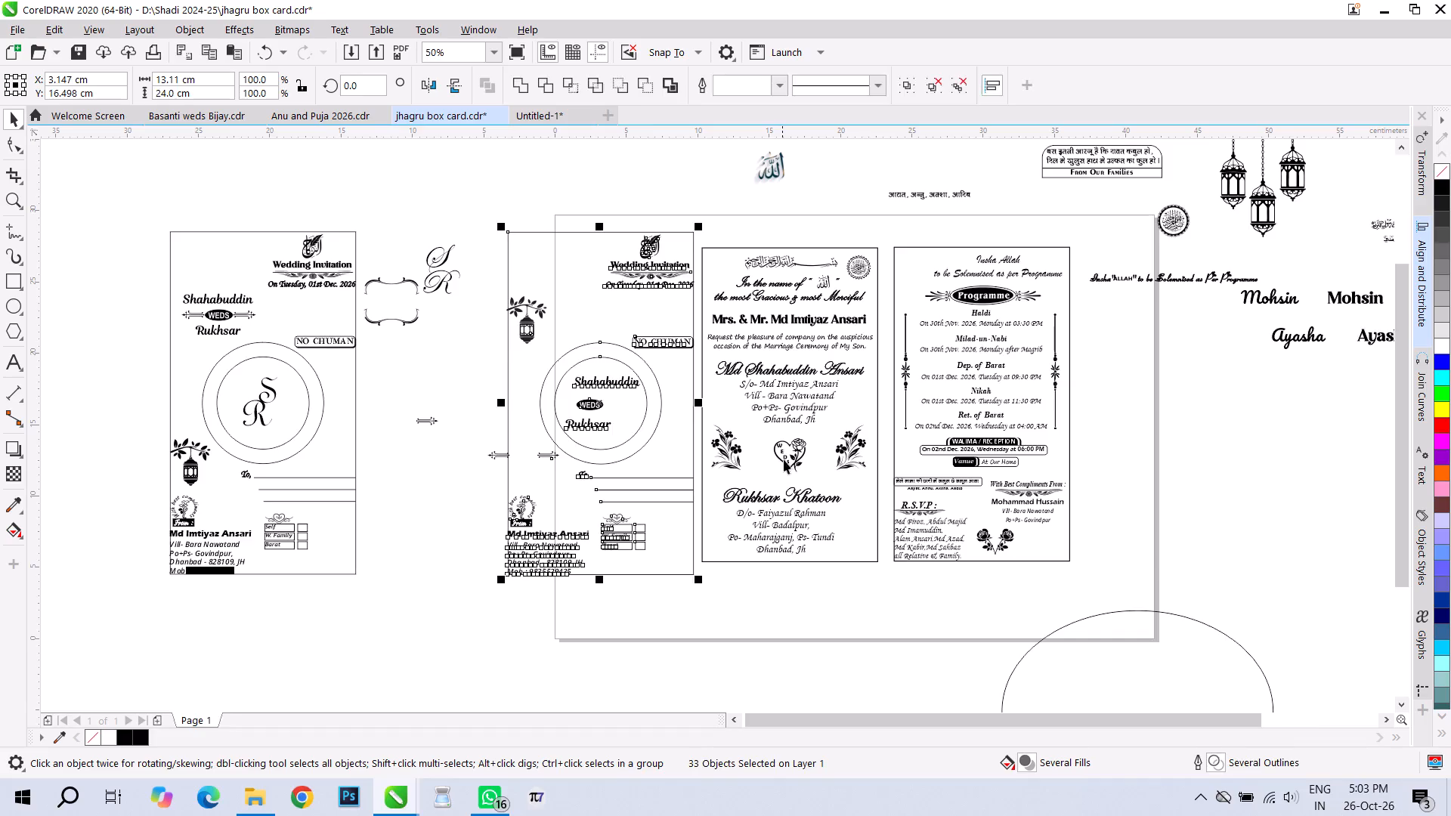
Centre the heart ornament, the groom's address block and the groom's name horizontally on the invitation panel's frame.
left_click(784, 459)
left_click(752, 450, "shift")
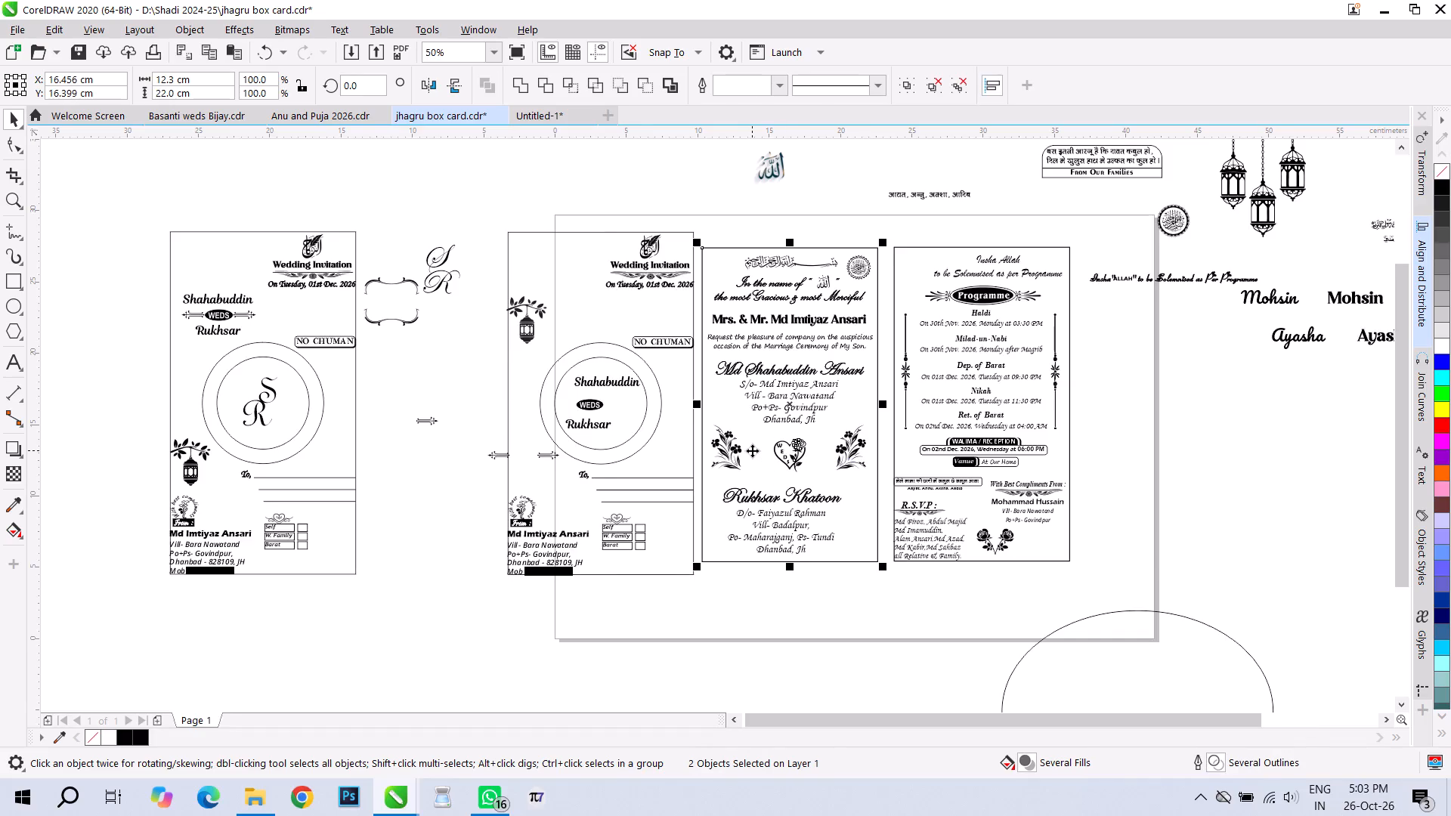
key("c")
left_click(767, 418)
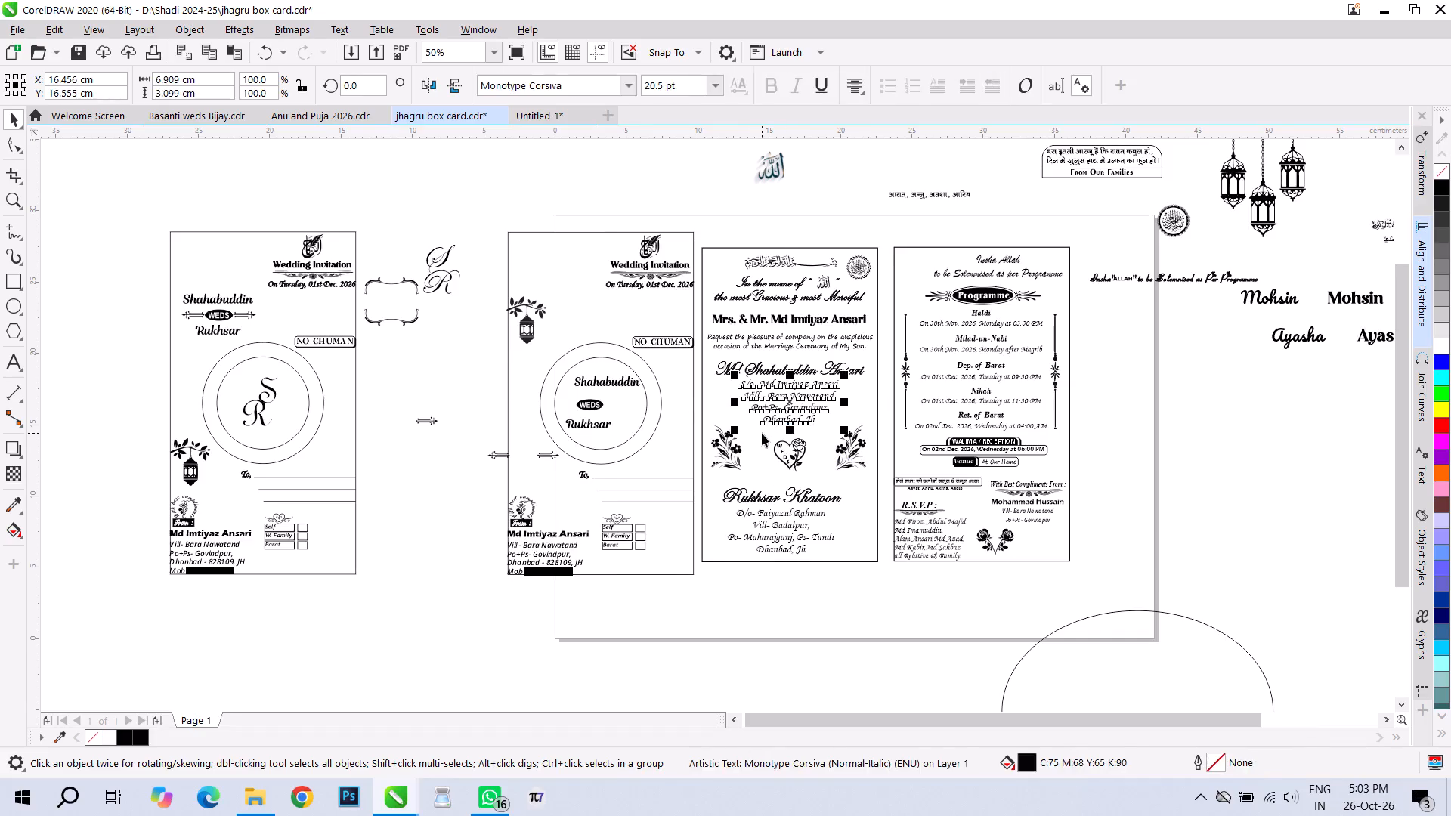
left_click(762, 433, "shift")
key("c")
left_click(765, 369)
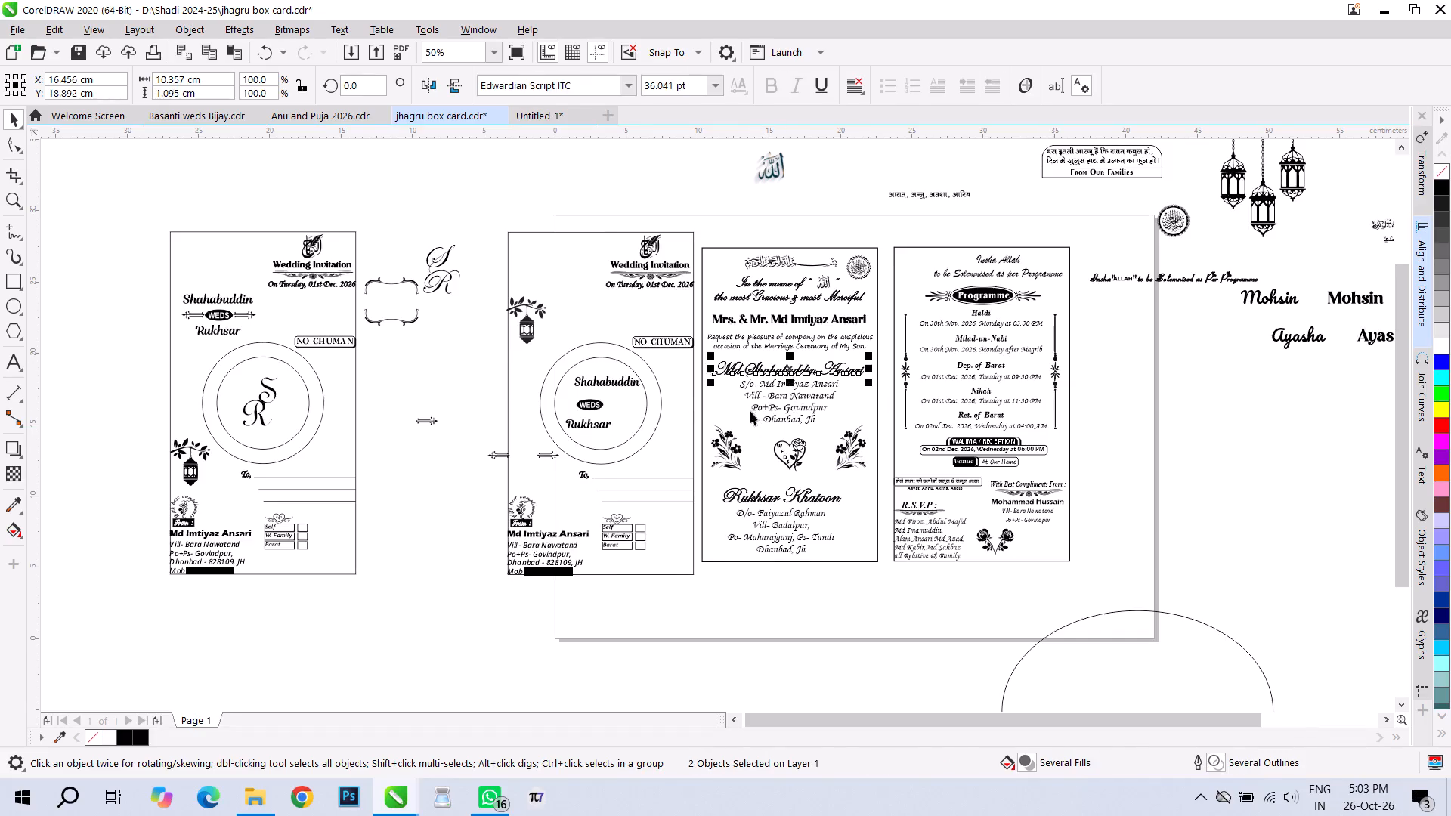
left_click(750, 411, "shift")
key("c")
left_click(729, 409, "shift")
key("c")
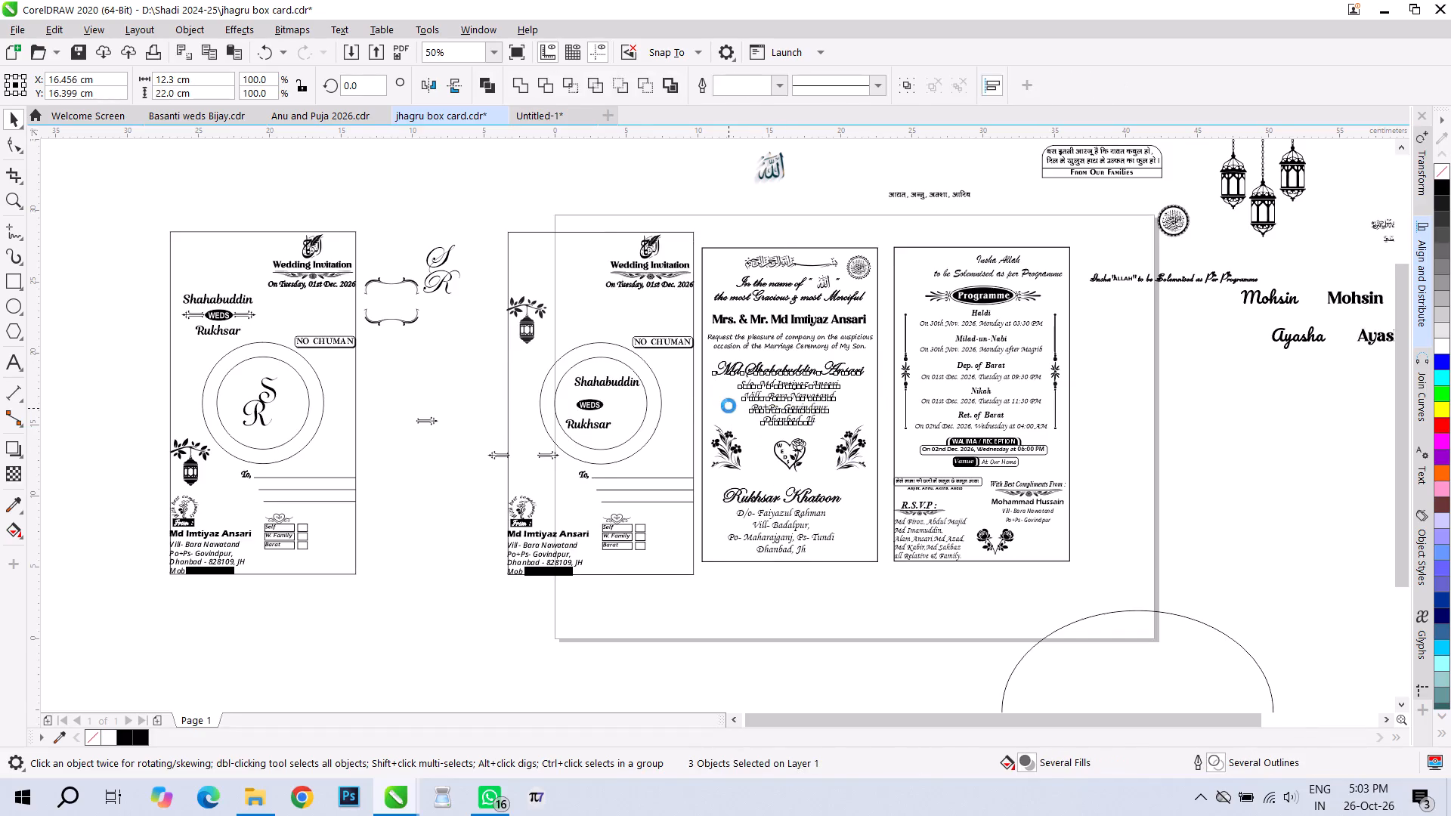
left_click(1154, 421)
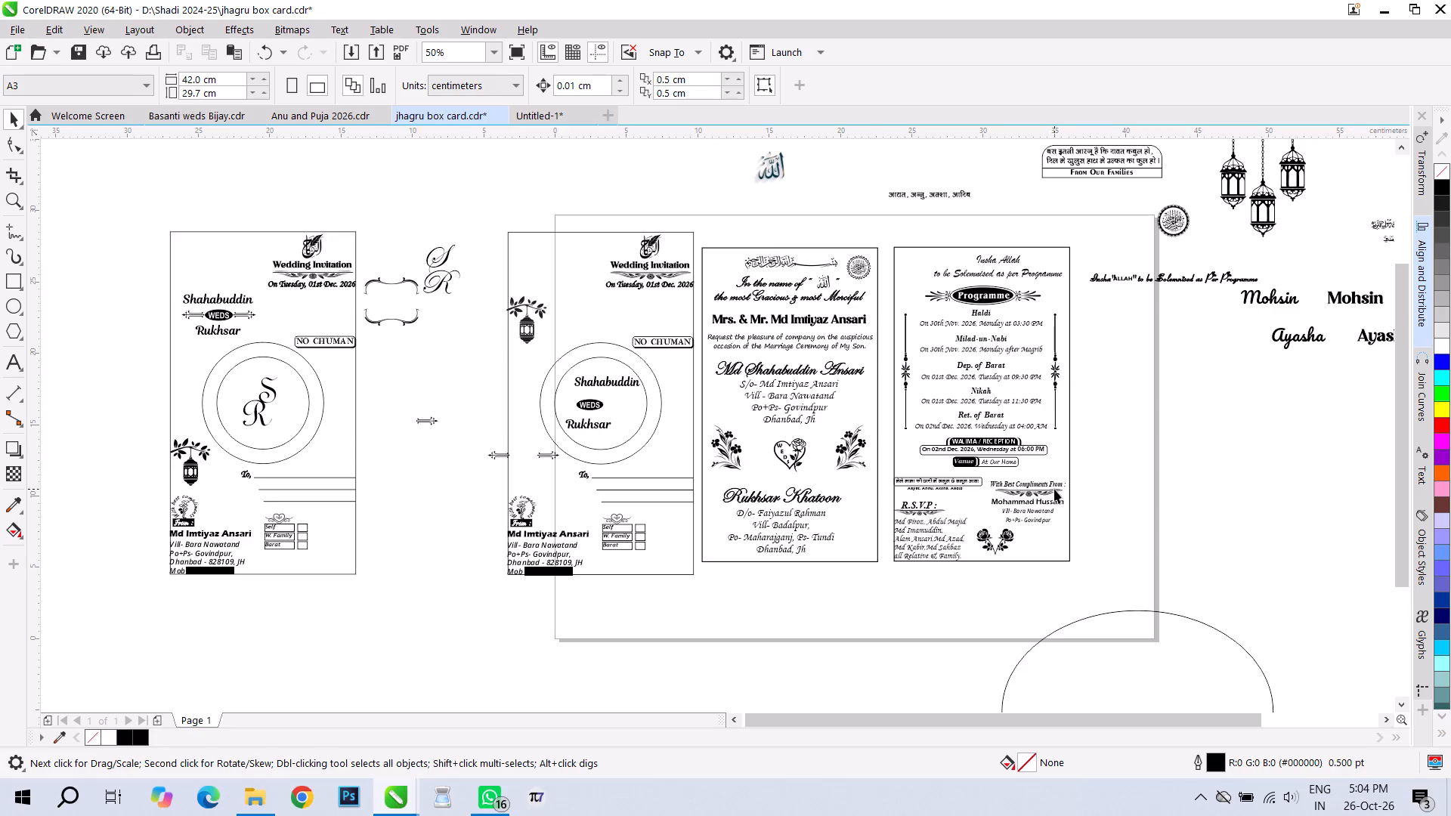
Delete the three loose arrow ornaments between the two envelope layouts and at the second layout's circle.
left_click_drag(404, 406, 556, 465)
left_click_drag(556, 465, 559, 468)
key("Delete")
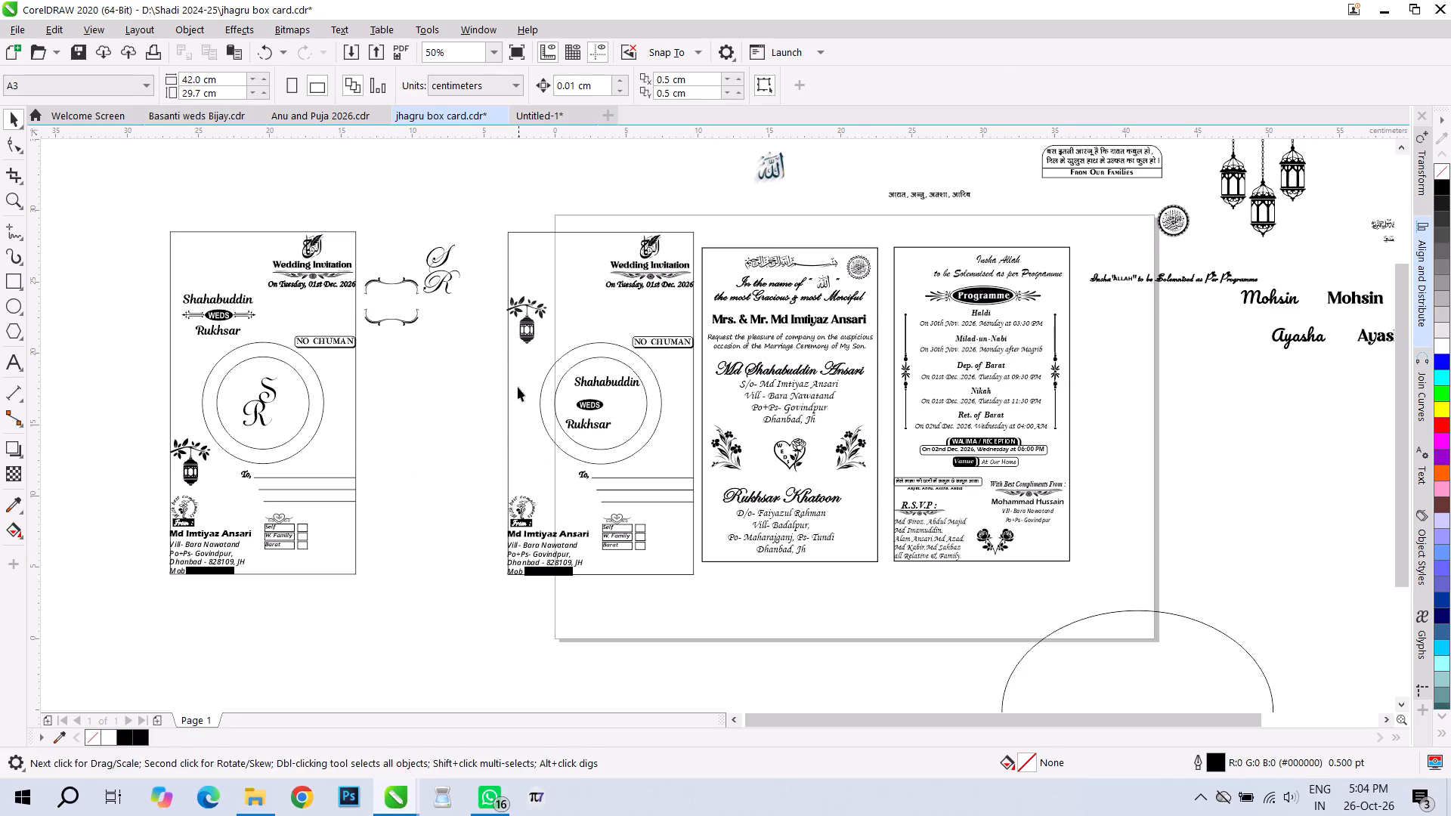
left_click_drag(509, 372, 501, 359)
key("ctrl+z")
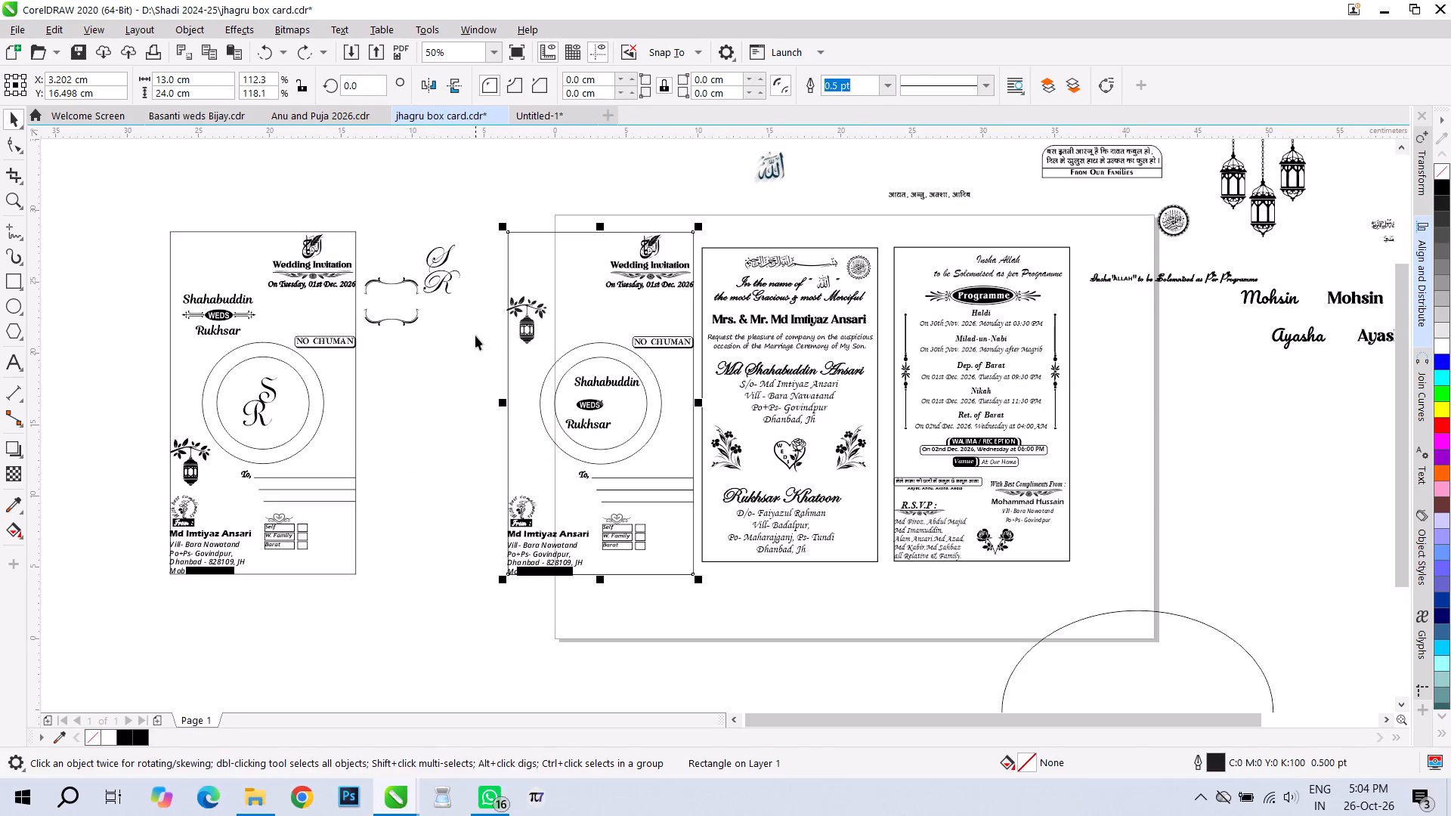
Delete the loose bracket frame and the spare "SR" monogram between the two envelope layouts.
left_click_drag(478, 356, 361, 211)
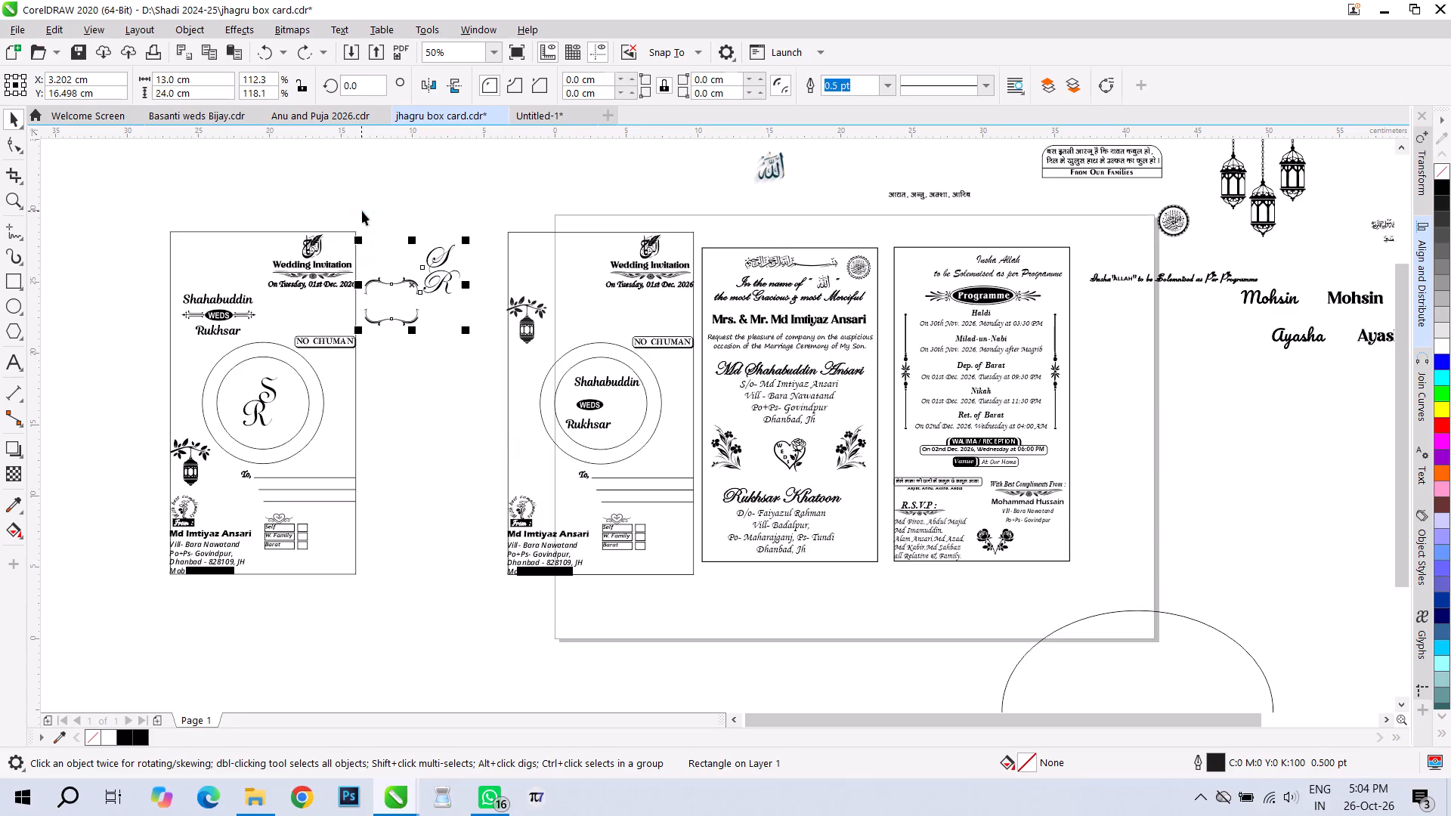
key("Delete")
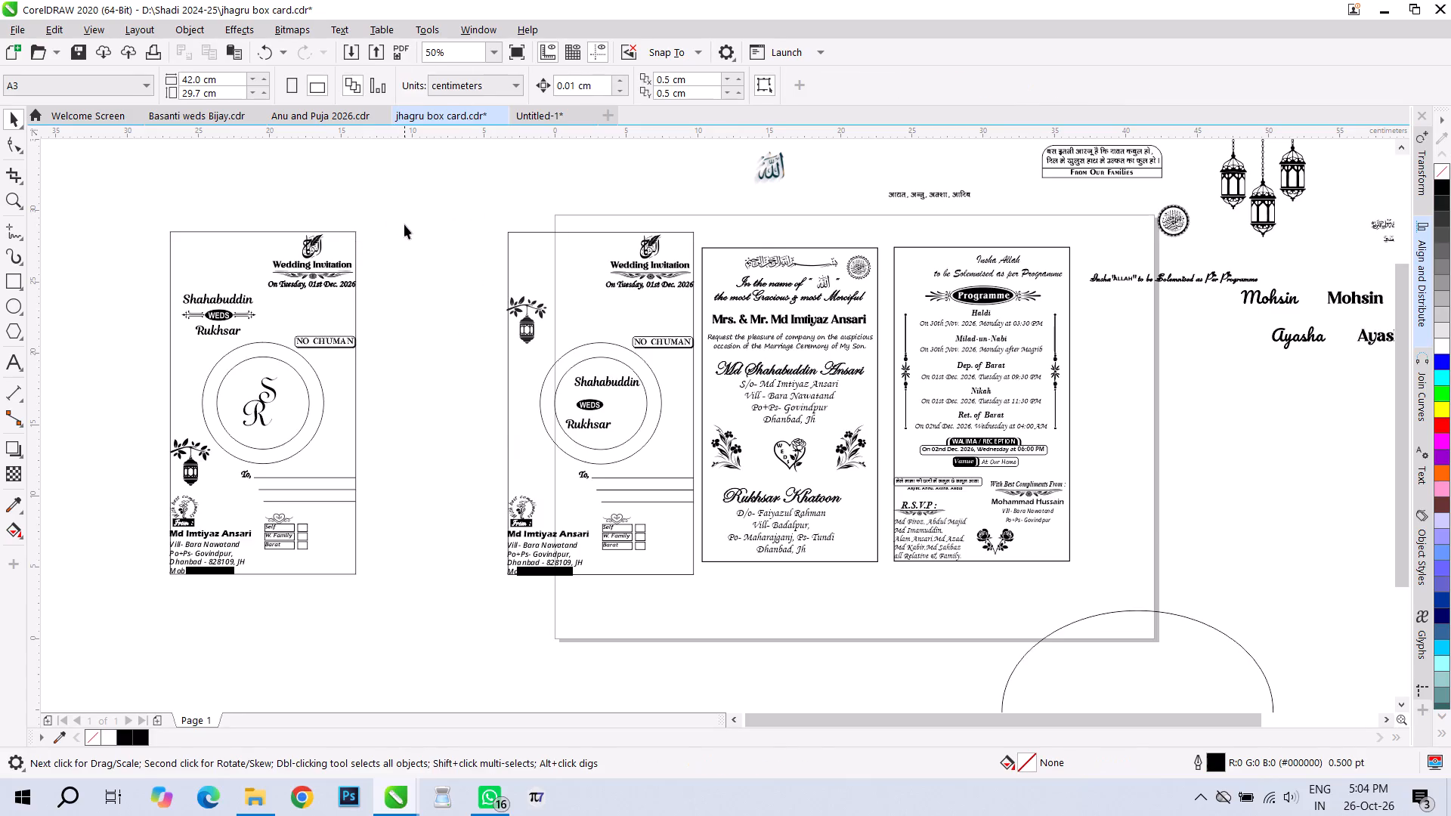
Select the Arabic calligraphy image above the page.
left_click(767, 175)
Delete the Arabic calligraphy image above the page.
key("Delete")
Check the spare ornaments around the page one by one: the mosque skyline, the thin decorative strips, the emblem and the floral pair.
scroll(635, 375, "down", 1)
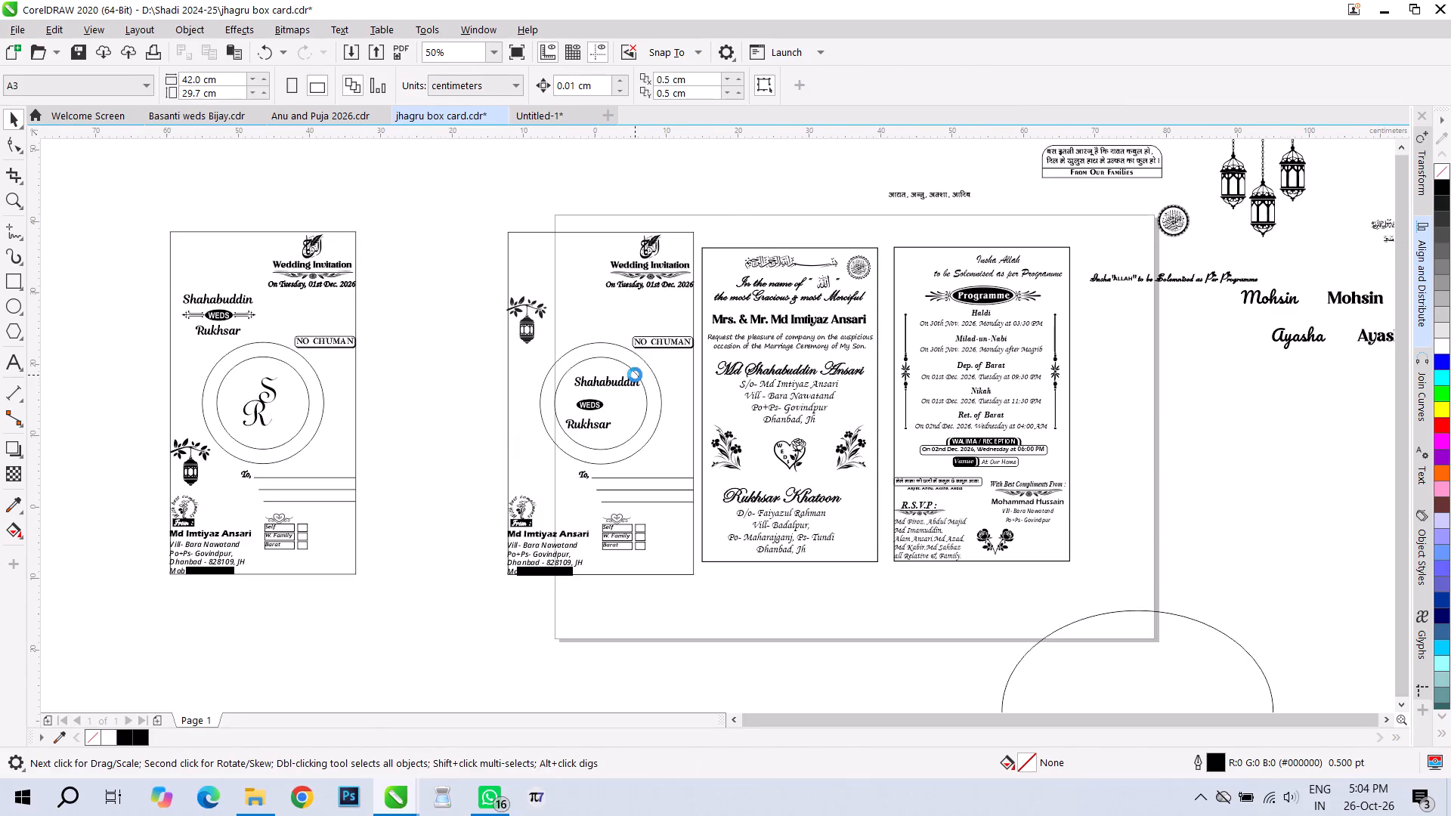
left_click(1034, 289)
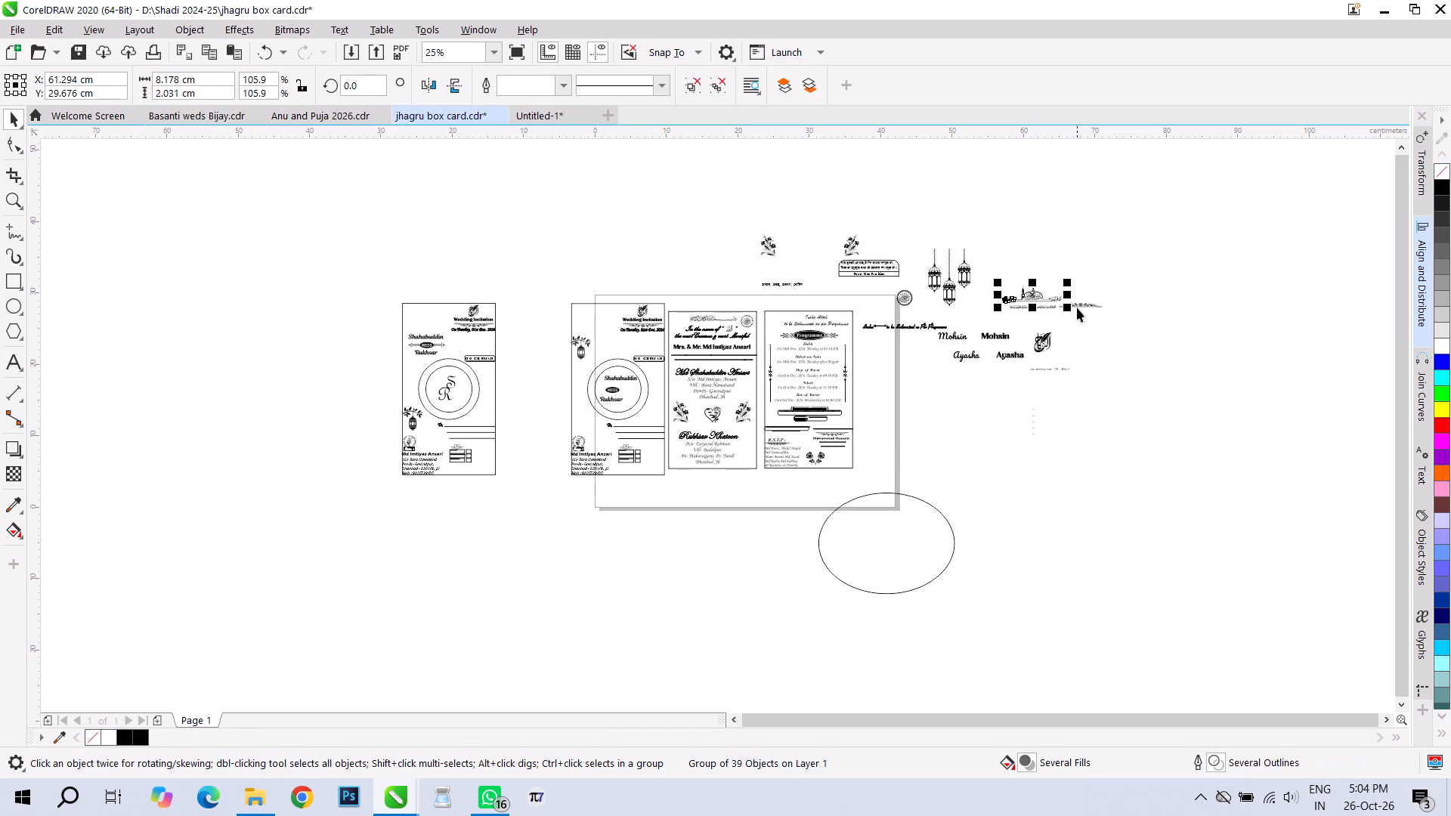
left_click(1078, 301)
left_click(1079, 303)
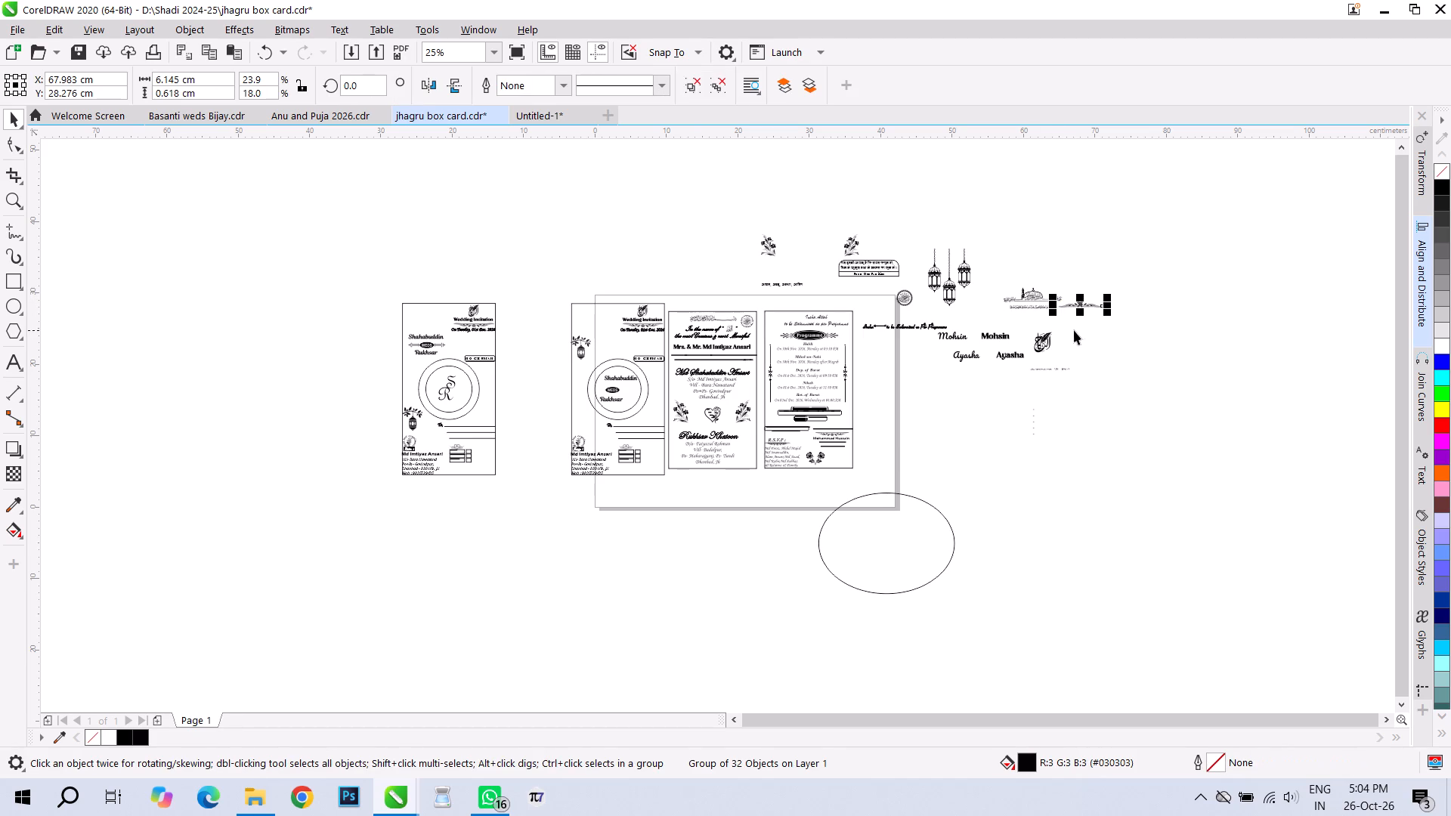
left_click(1034, 309)
left_click(1041, 372)
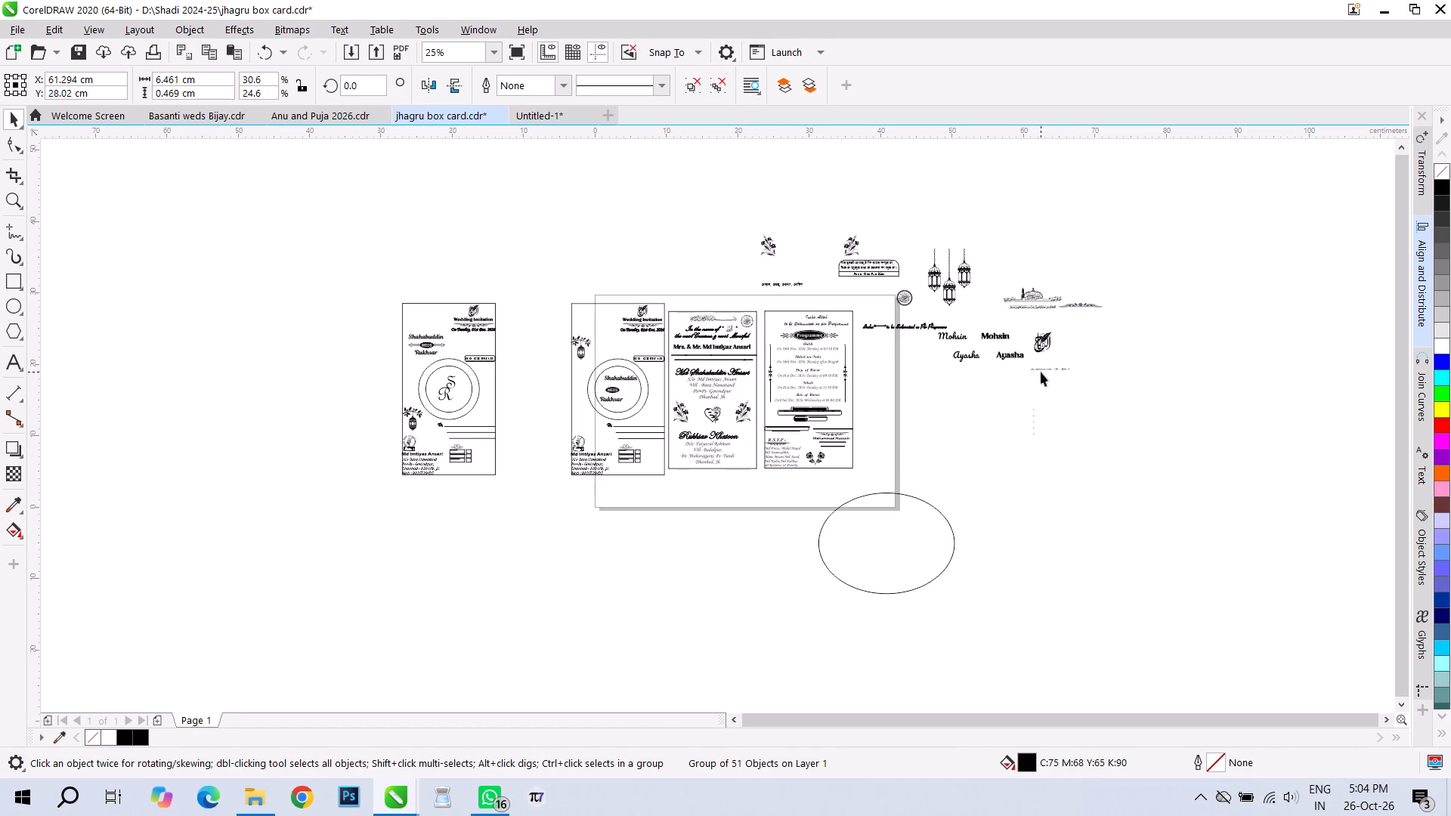
left_click(1042, 346)
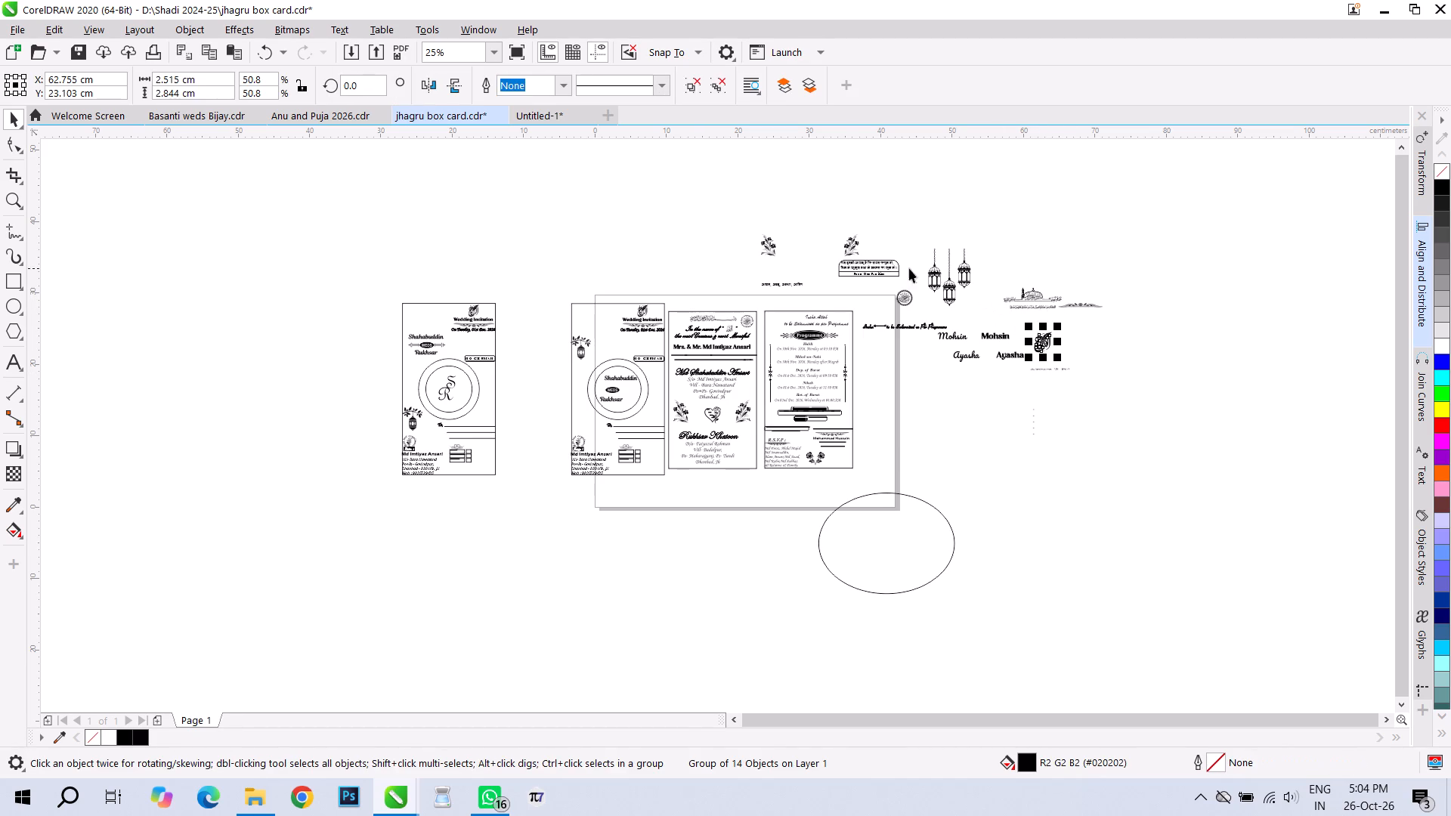
left_click(853, 246)
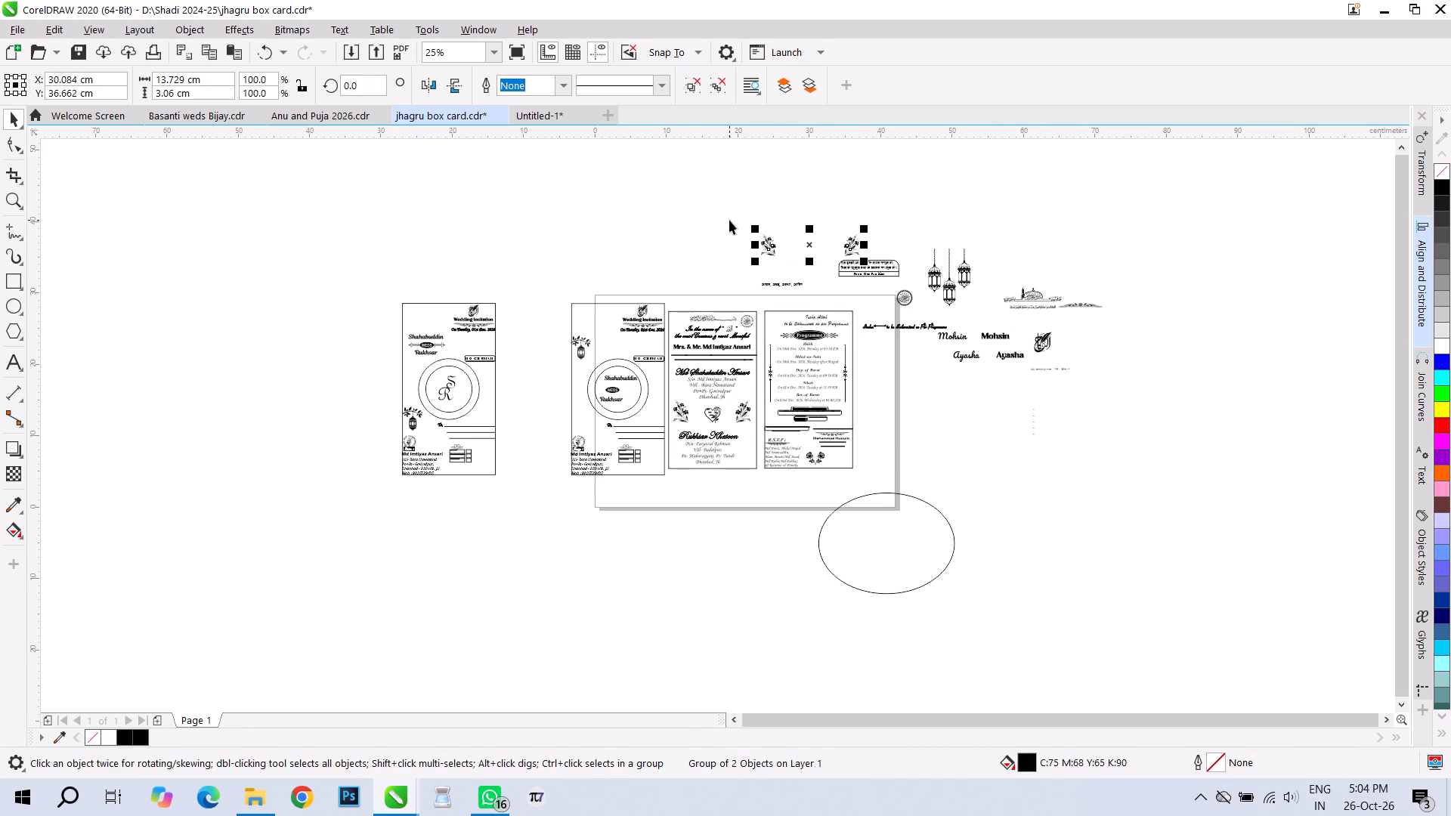